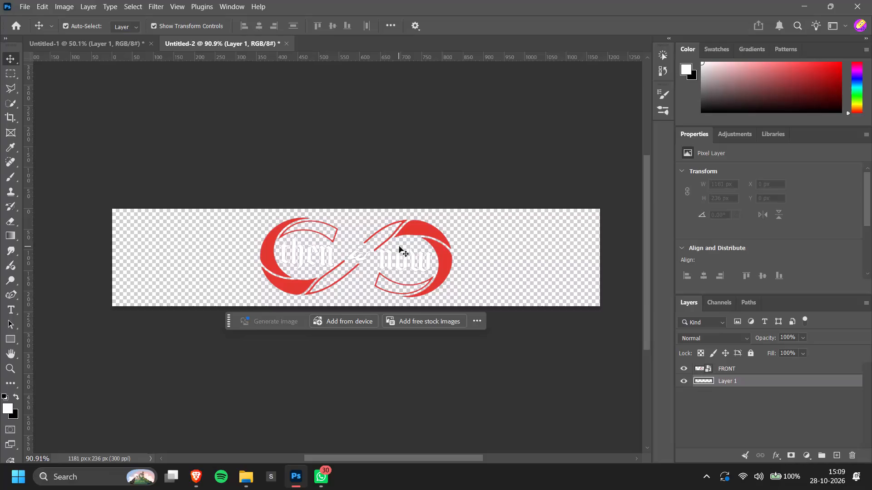
Add a dark violet Solid Color fill layer, #120126, between Layer 1 and the FRONT logo layer.
left_click(804, 460)
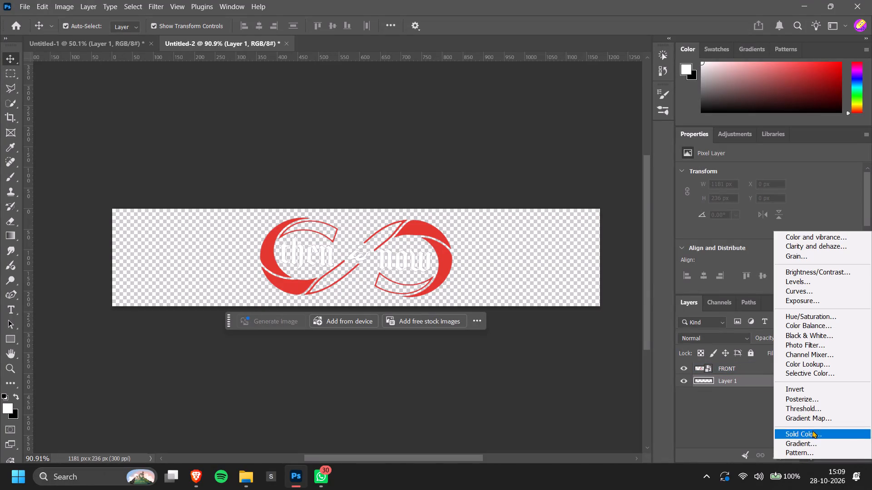
left_click(816, 432)
left_click_drag(685, 358, 706, 385)
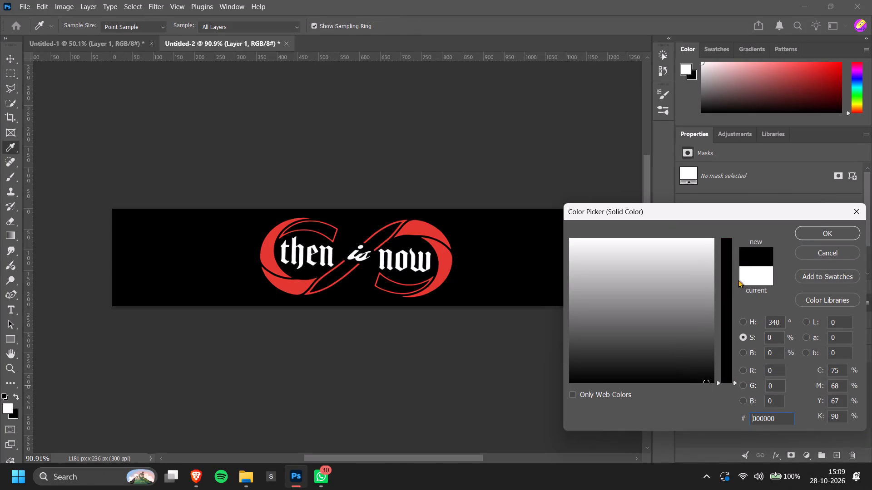
left_click_drag(728, 286, 747, 241)
left_click_drag(678, 357, 678, 358)
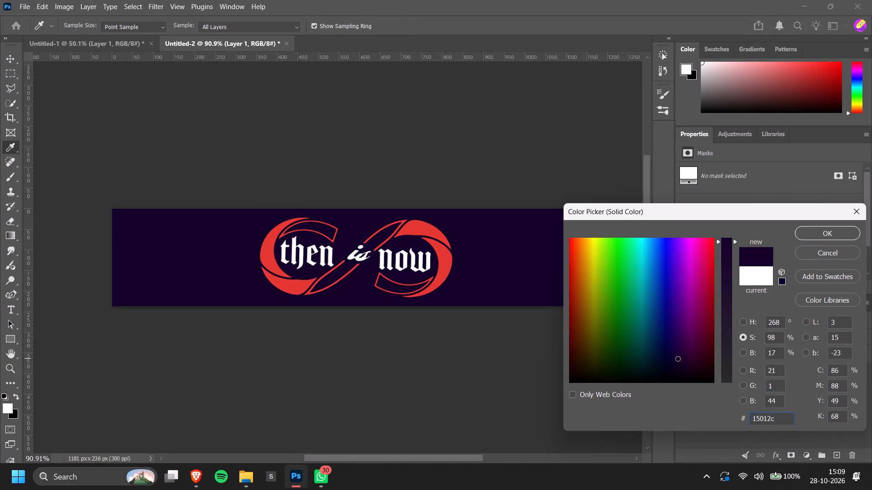
left_click_drag(678, 358, 678, 362)
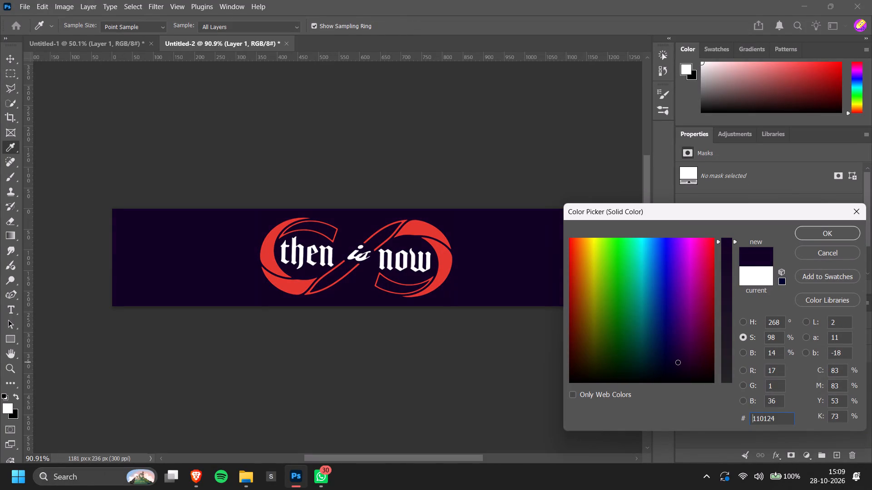
left_click_drag(678, 362, 678, 361)
left_click(839, 222)
left_click(836, 231)
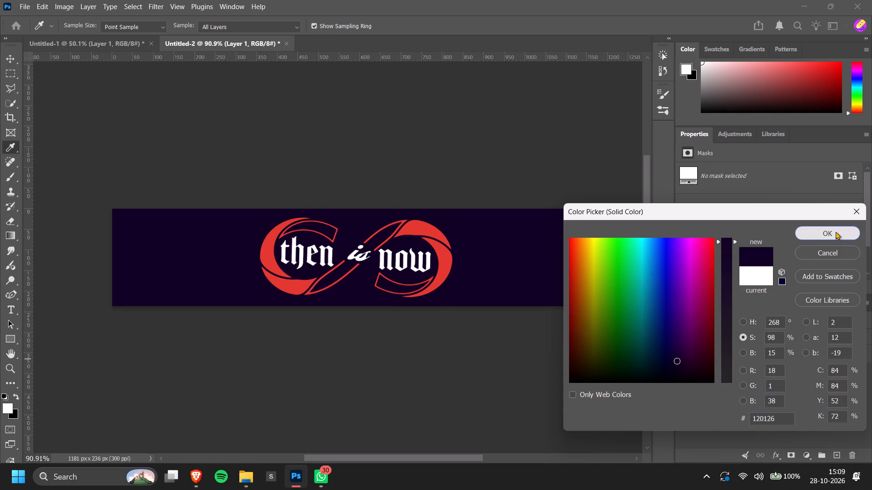
left_click(558, 336)
Switch to Brave and search the web in a new tab for "easily available dark shades of violet pantone".
key("alt+Tab")
key("alt+Tab")
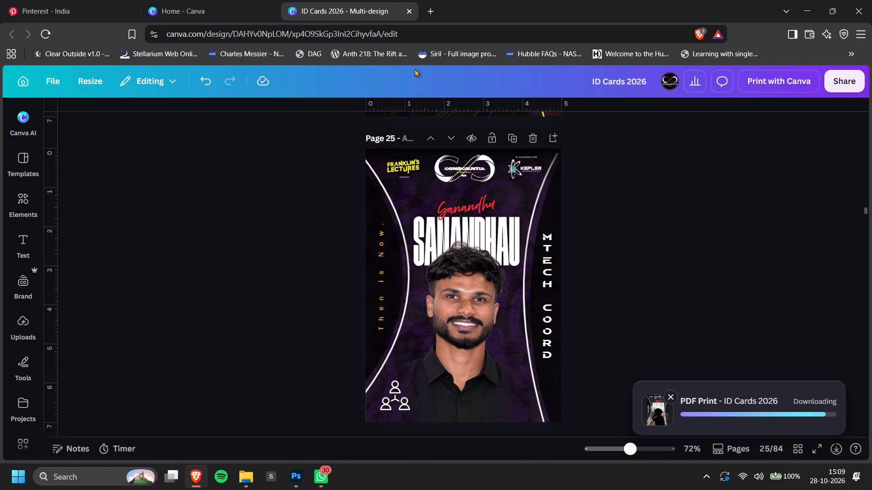
left_click(431, 14)
key("p")
key("BackSpace")
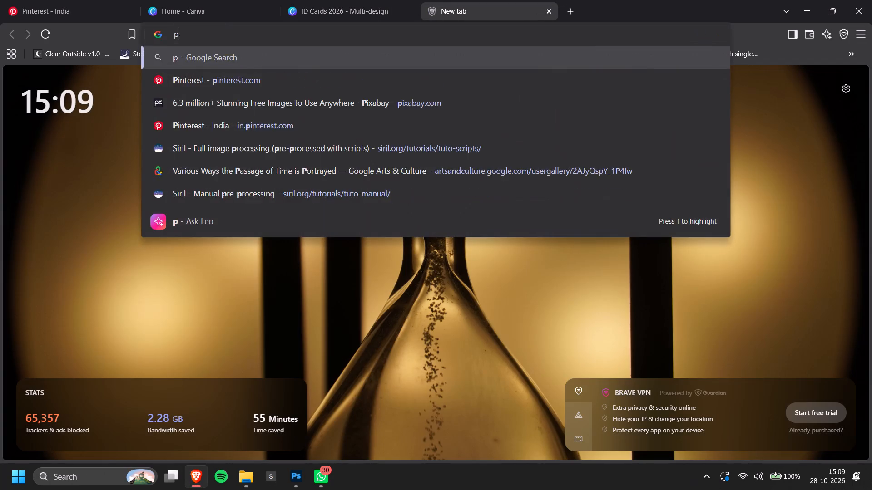
key("BackSpace")
type("easily")
key("space")
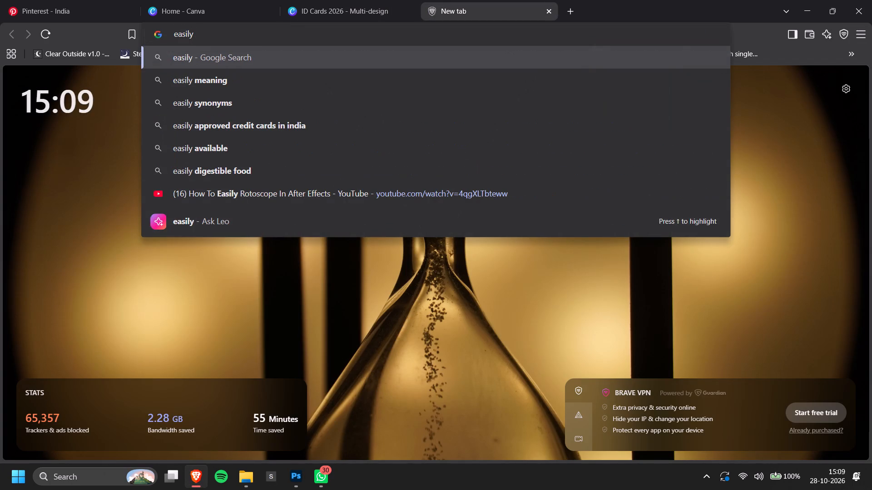
type("available dark shades of")
key("space")
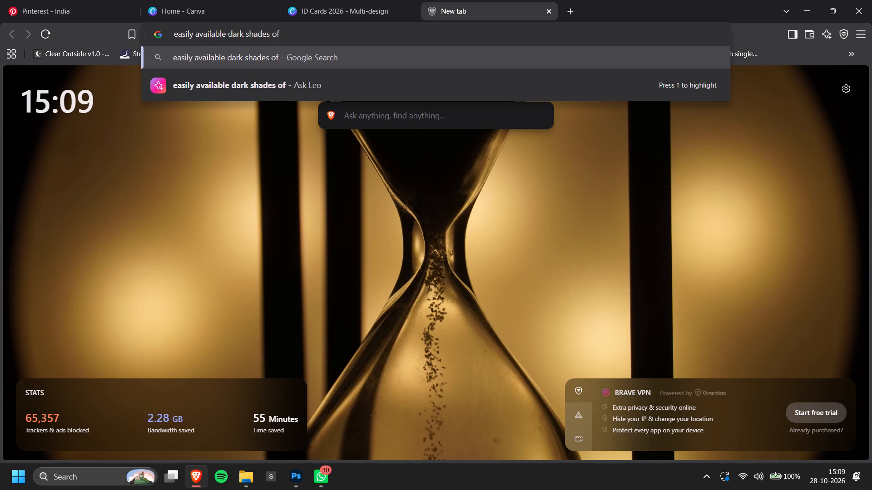
type("violet pantone")
key("Return")
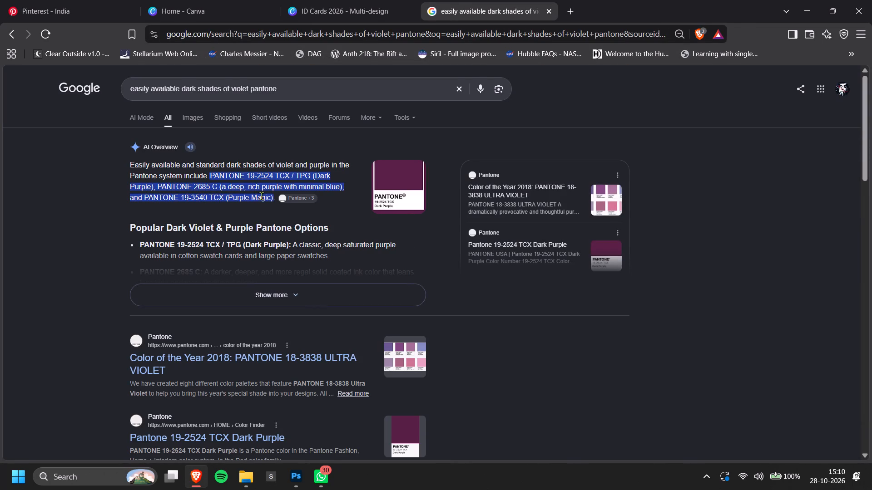
Skim the web results for dark violet Pantone shades and show the image results for the same search.
scroll(264, 197, "down", 3)
scroll(307, 250, "down", 2)
scroll(388, 333, "down", 3)
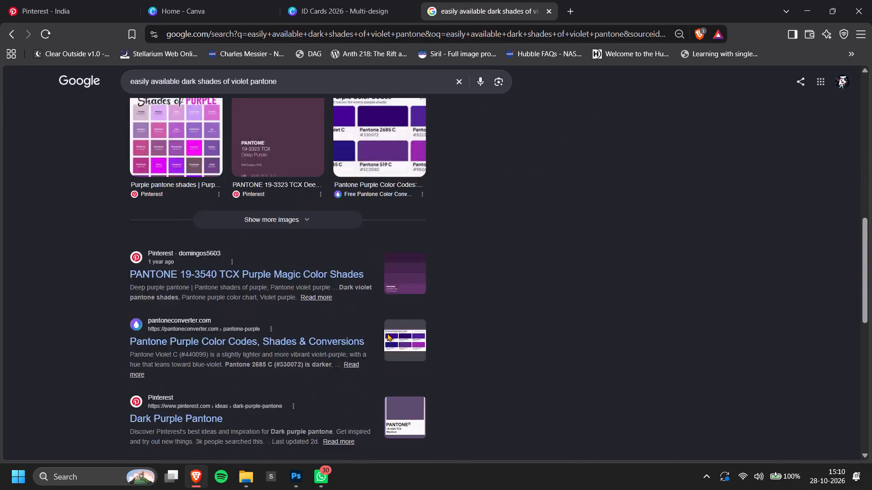
scroll(273, 324, "up", 10)
scroll(248, 278, "up", 2)
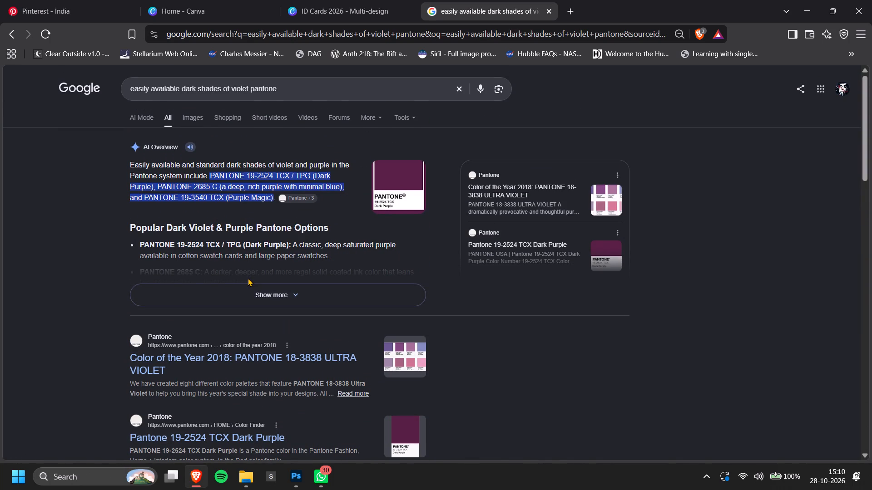
left_click(202, 118)
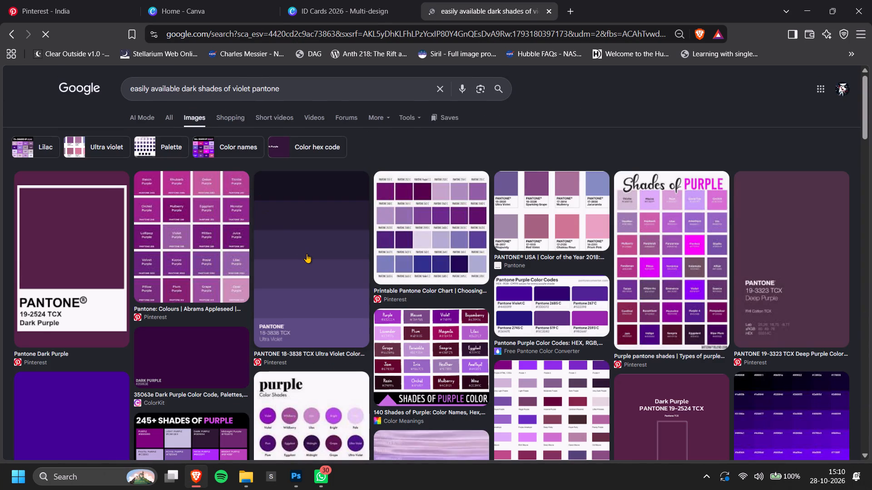
Preview the PANTONE 18-3838 TCX Ultra Violet shades image and examine the other image results for dark violet Pantone swatches.
left_click(307, 254)
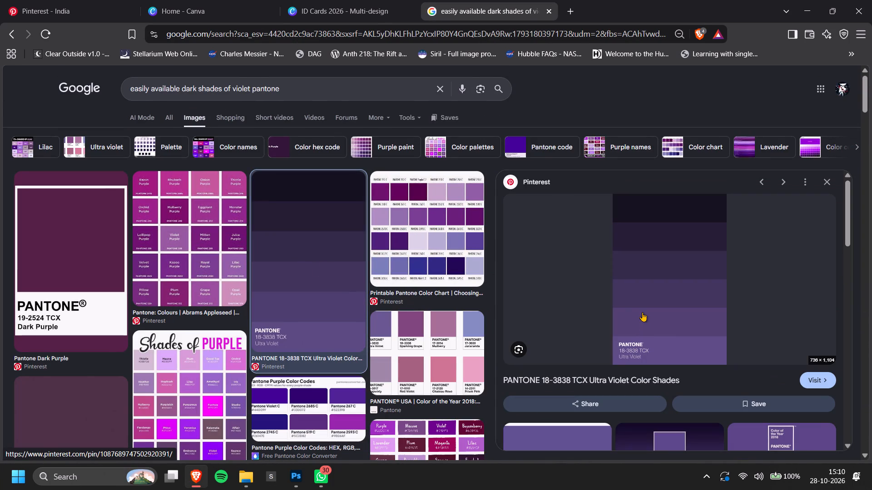
scroll(643, 311, "down", 2)
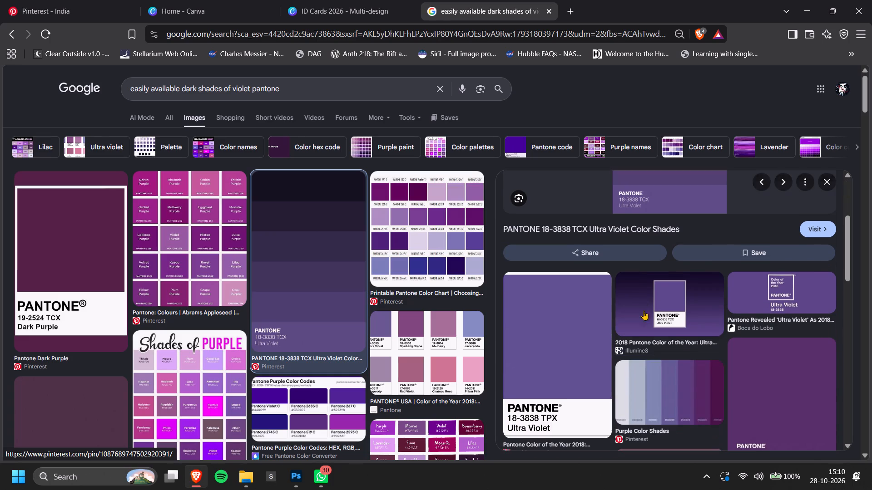
scroll(389, 312, "down", 7)
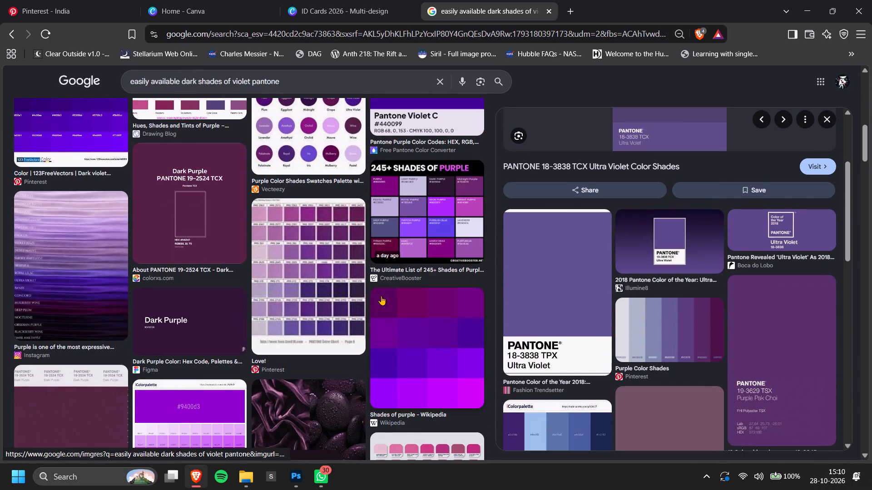
scroll(378, 299, "down", 7)
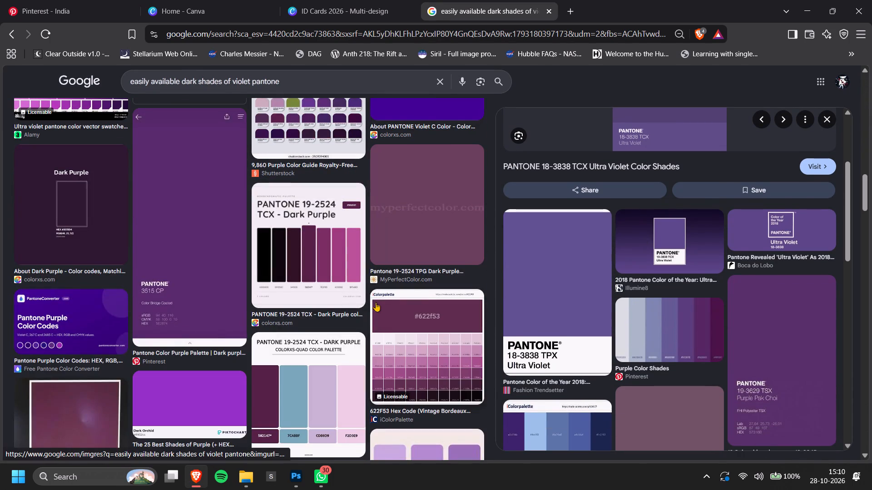
scroll(313, 272, "down", 13)
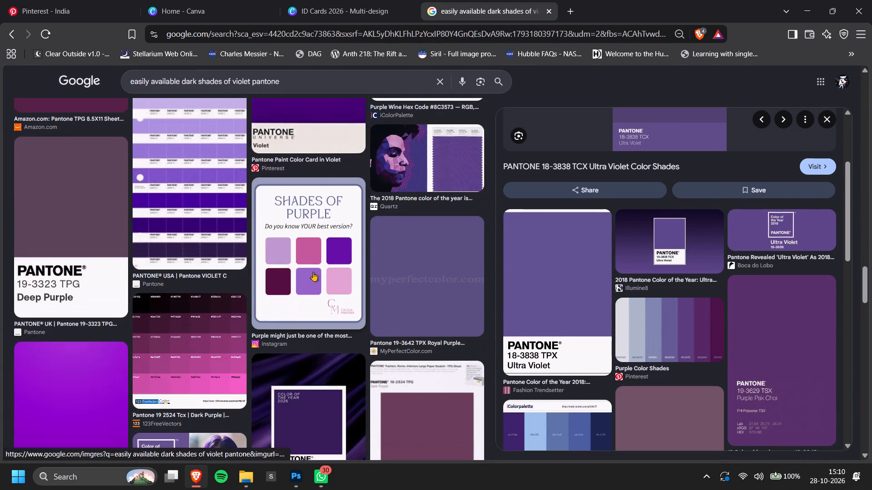
scroll(313, 272, "down", 12)
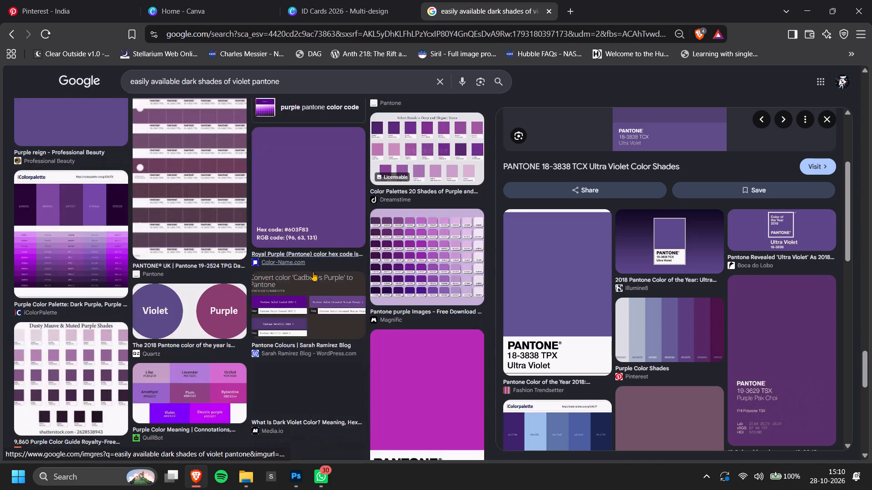
scroll(313, 272, "down", 19)
scroll(312, 276, "down", 5)
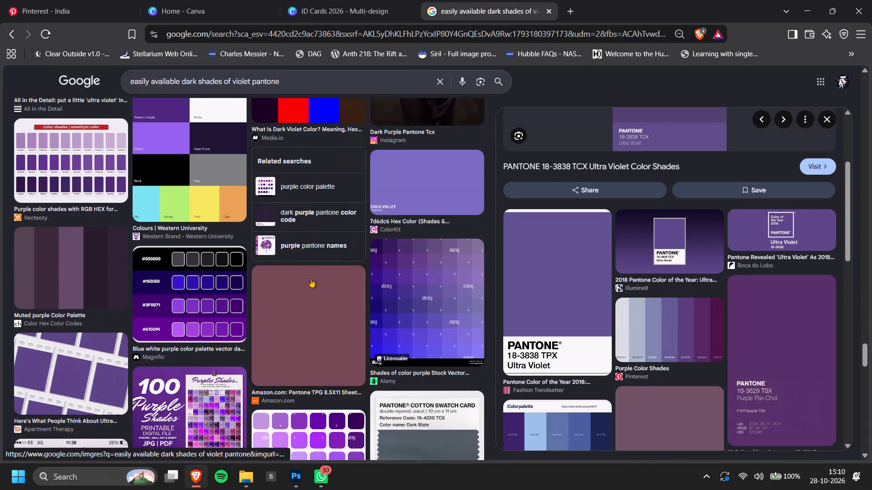
scroll(311, 278, "up", 6)
Review page 24 of the ID Cards 2026 design in Canva.
left_click(402, 0)
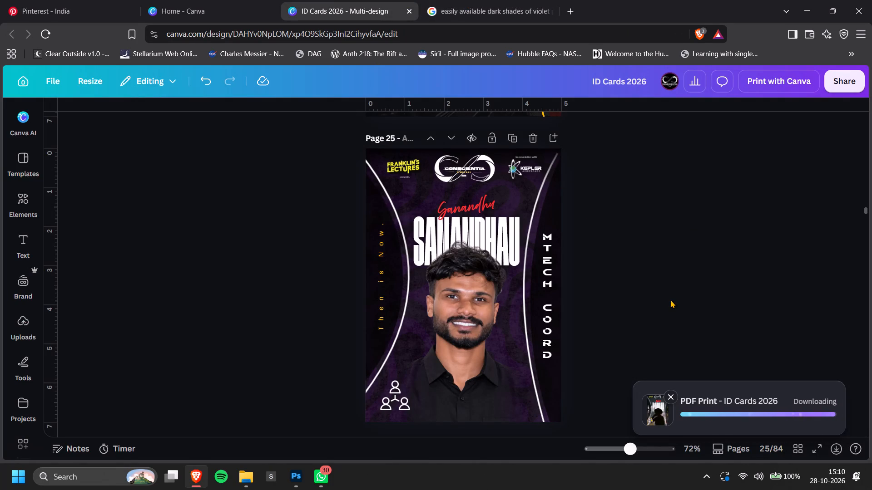
scroll(675, 302, "up", 4)
scroll(675, 302, "down", 3, "ctrl")
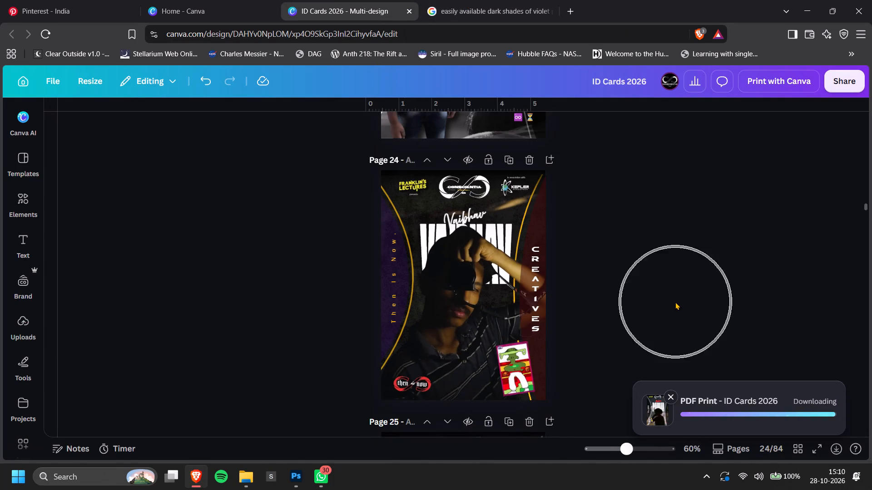
scroll(675, 302, "up", 3, "ctrl")
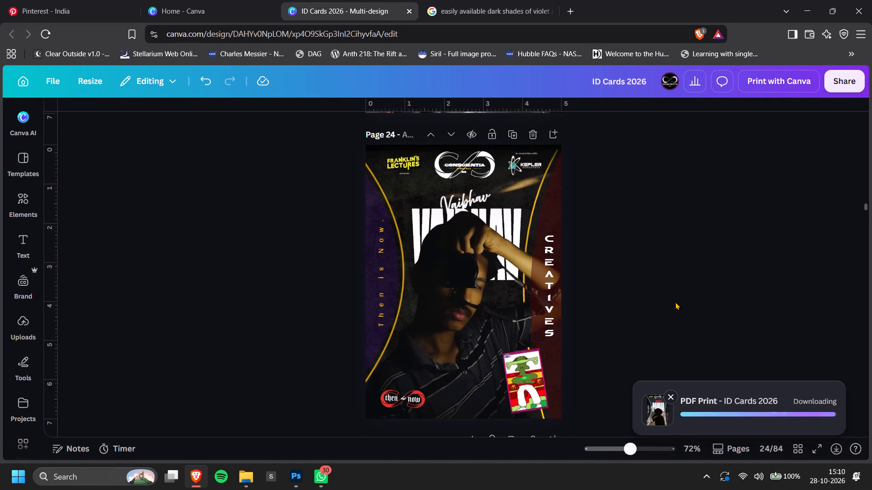
Return to the Pantone image results and examine further dark violet and purple swatches.
left_click(503, 0)
scroll(600, 276, "down", 3)
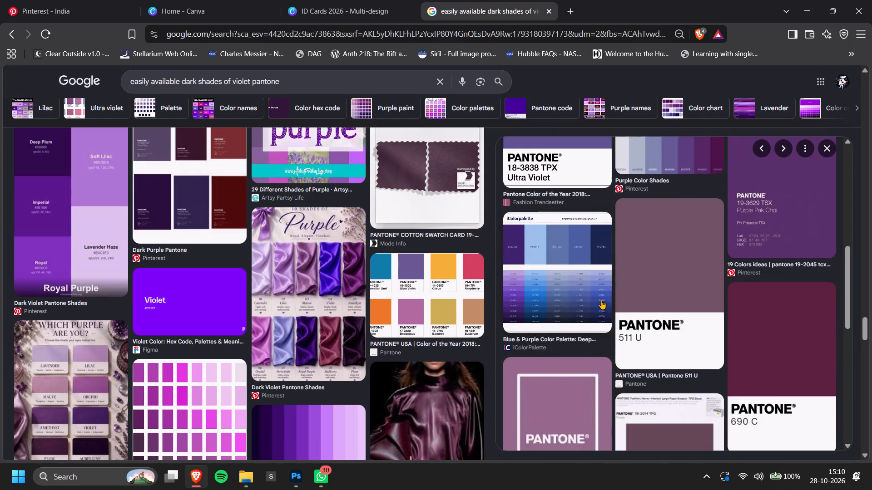
scroll(604, 313, "down", 3)
scroll(362, 341, "down", 4)
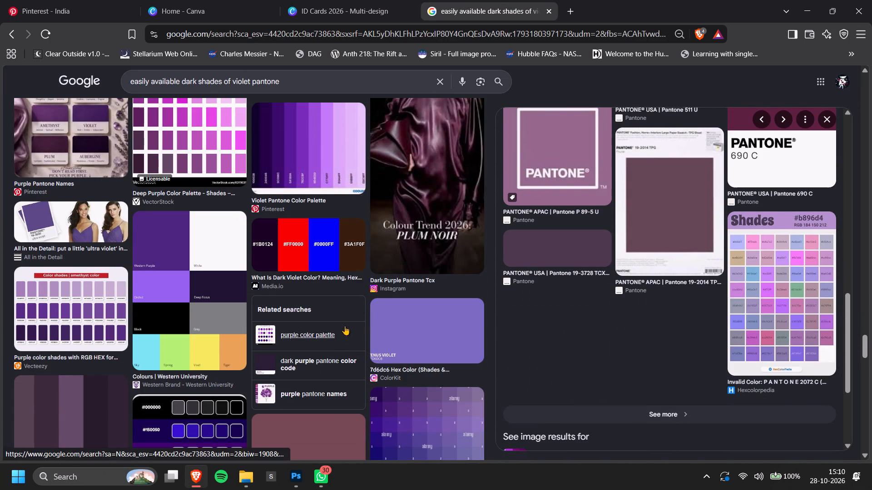
scroll(345, 326, "down", 12)
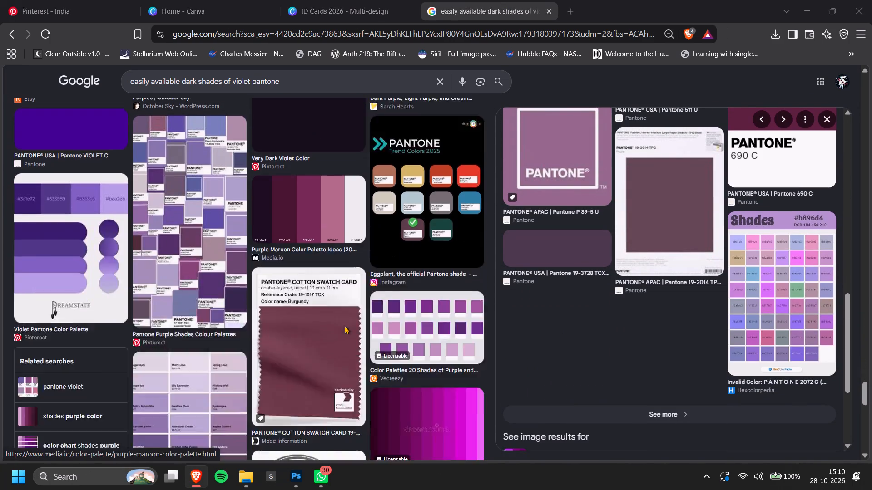
Save the exported ID cards PDF in Documents as "Consci CORE IDs 2026 FINAL Promise.pdf".
left_click(704, 110)
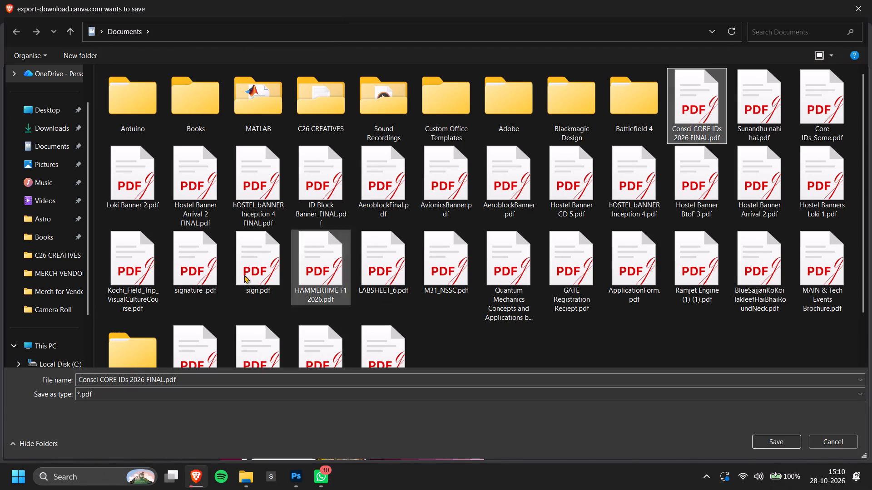
left_click(160, 381)
left_click(160, 382)
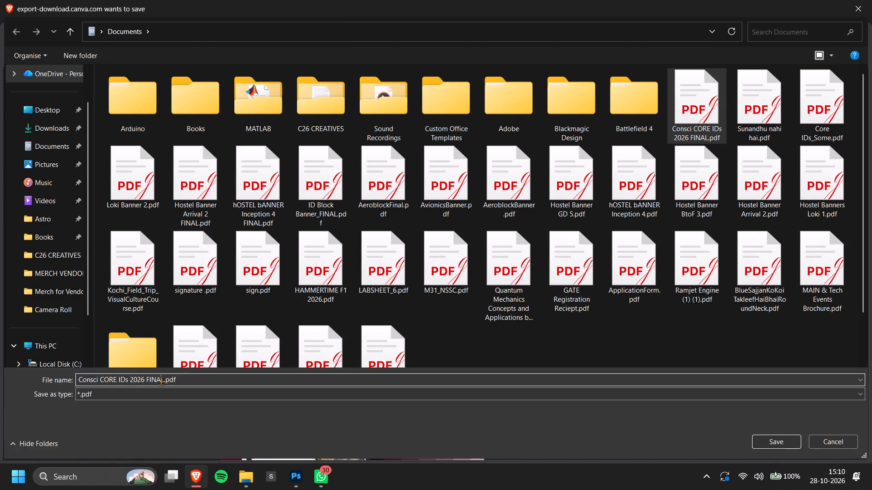
left_click(162, 381)
key("Right")
key("space")
type("Prom")
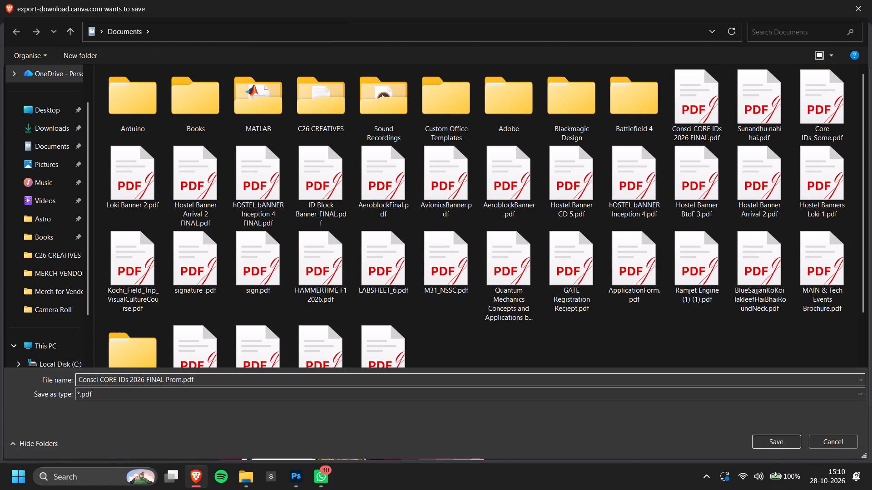
type("ise")
key("Return")
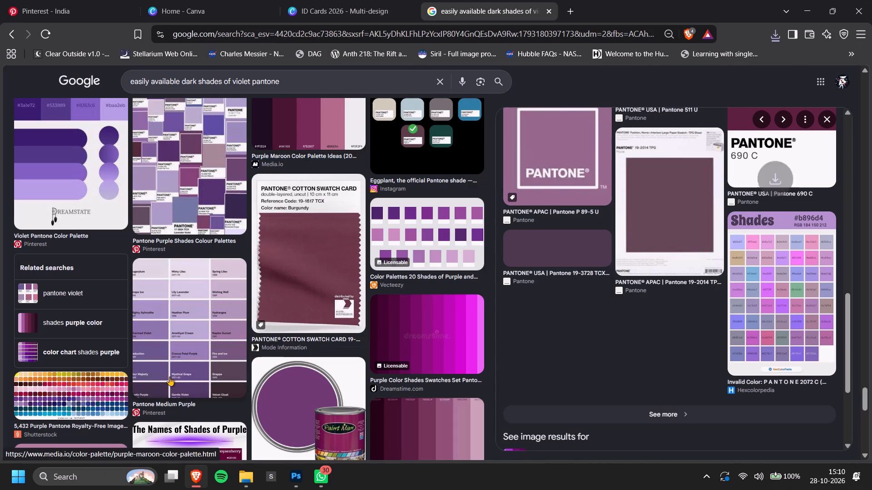
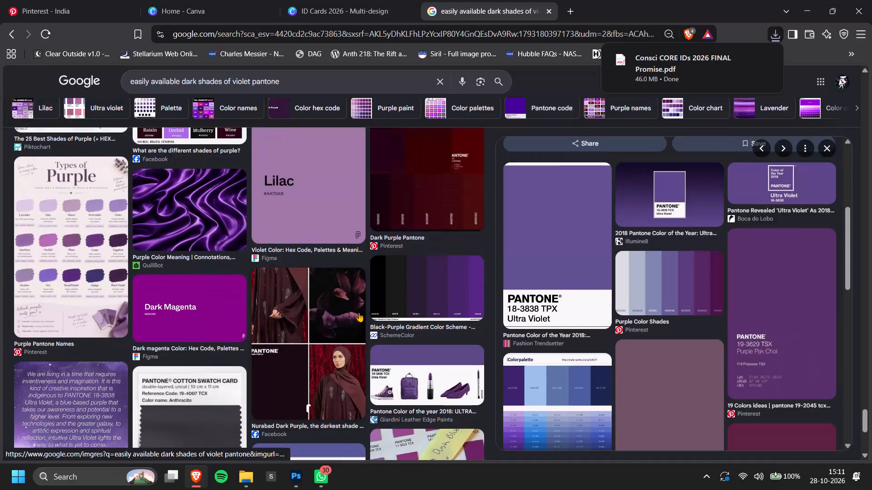
Preview the Black-Purple Gradient Color Scheme result and the related Magnific dark violet color palette, and close the image search.
left_click(428, 279)
scroll(670, 291, "down", 4)
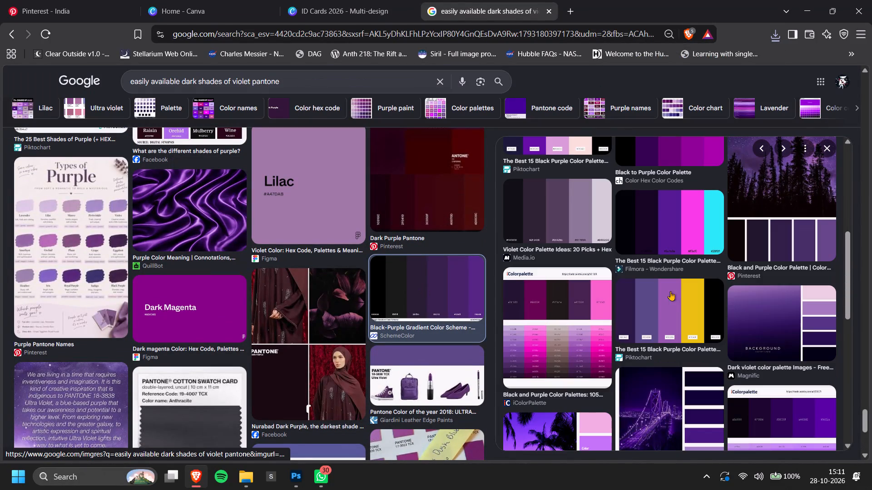
left_click(758, 322)
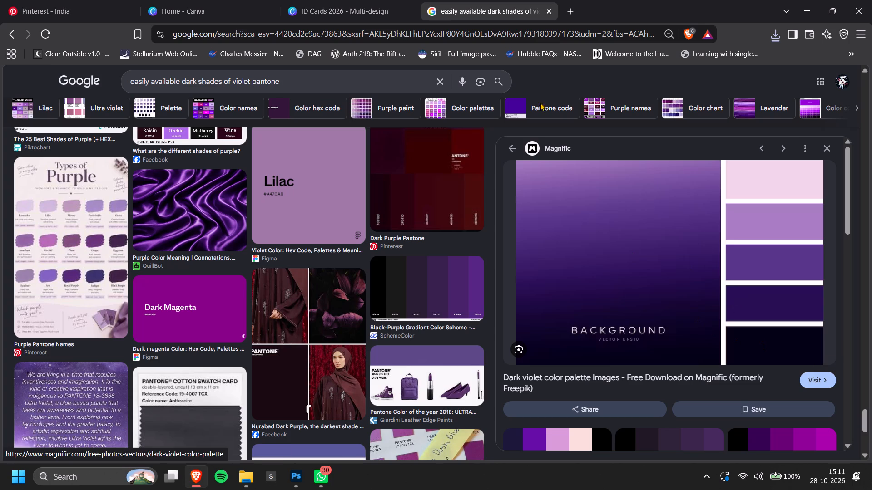
left_click(553, 15)
Switch from the browser to WhatsApp.
key("alt+Tab")
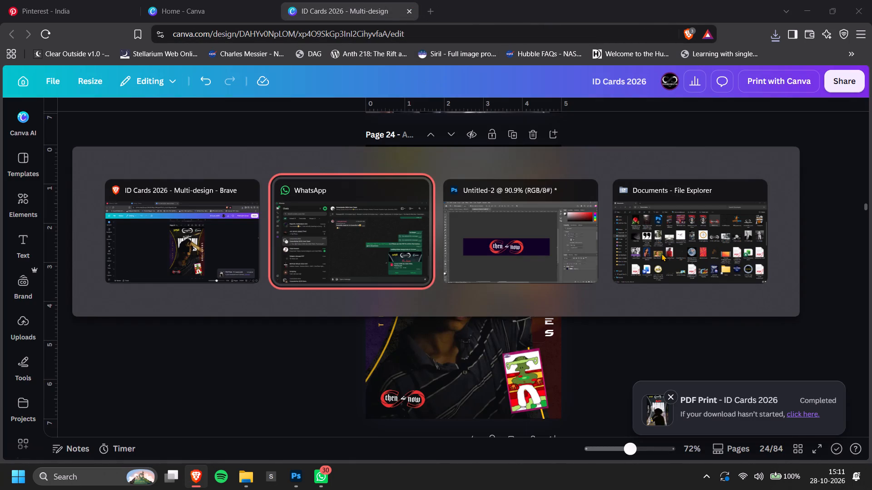
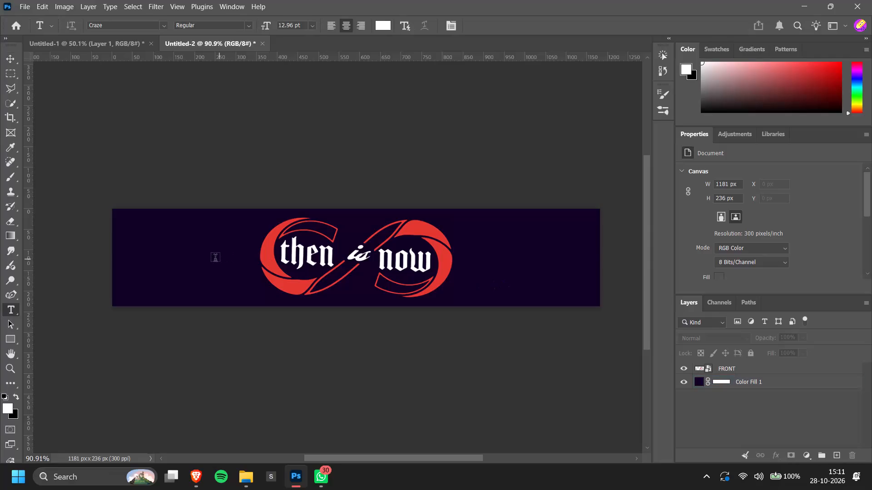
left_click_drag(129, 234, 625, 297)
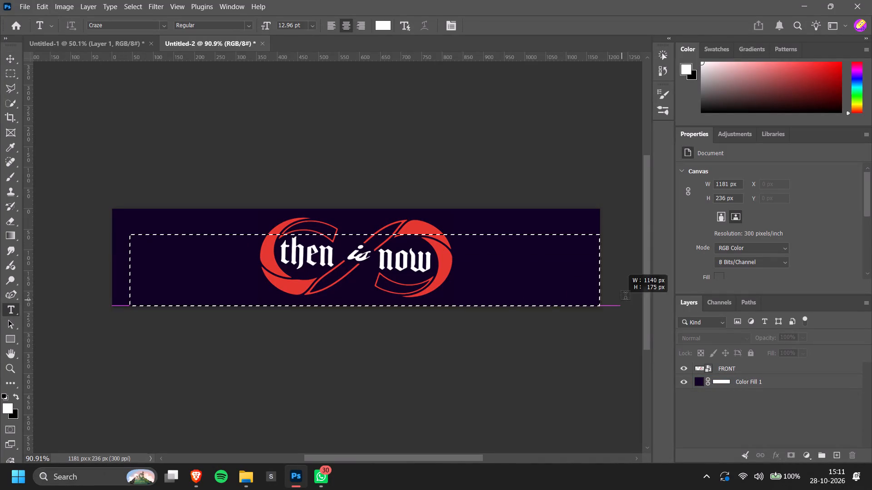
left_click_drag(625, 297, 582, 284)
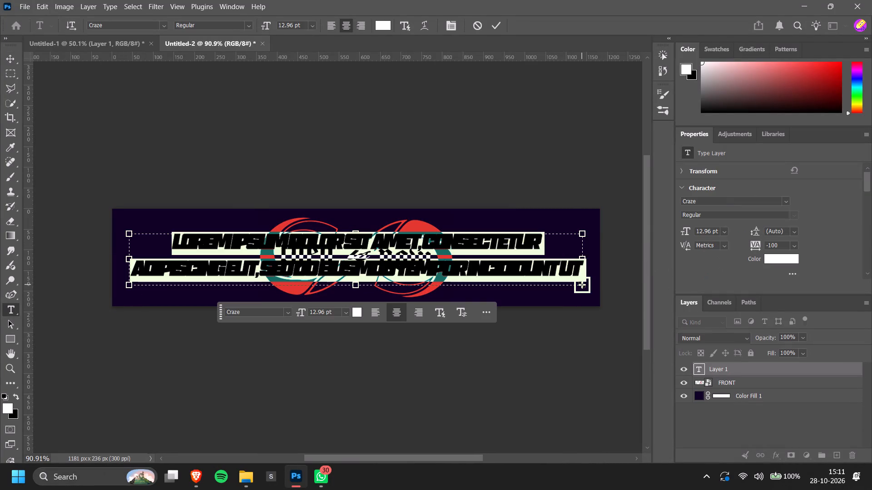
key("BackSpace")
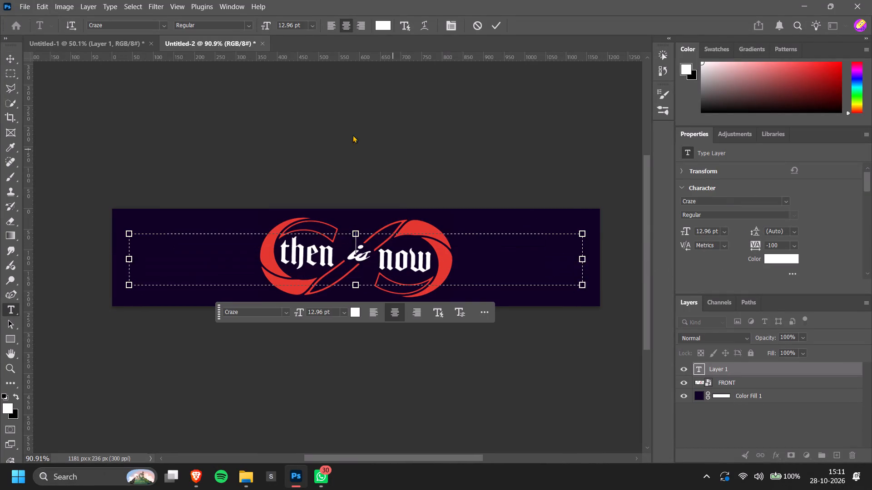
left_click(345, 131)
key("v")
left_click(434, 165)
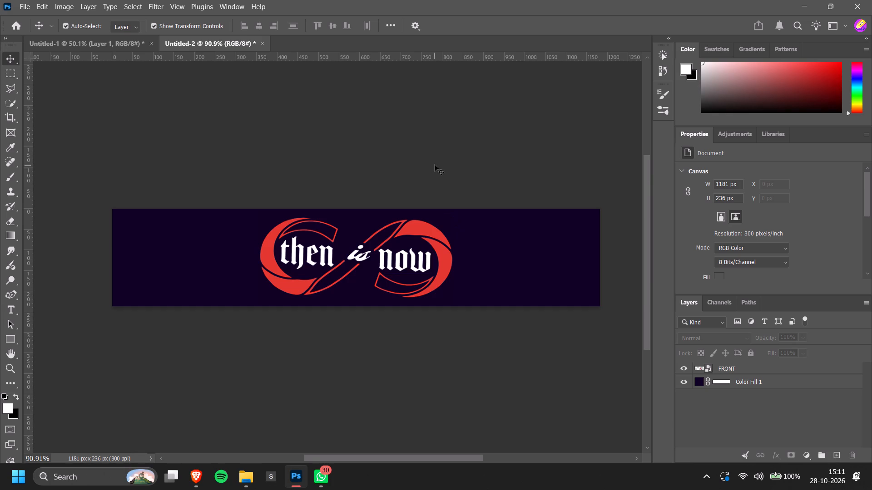
Scale the "then is now" logo down proportionally to about 354 × 178 px, keeping it vertically centred on the banner.
scroll(435, 165, "up", 5, "ctrl")
left_click(446, 230)
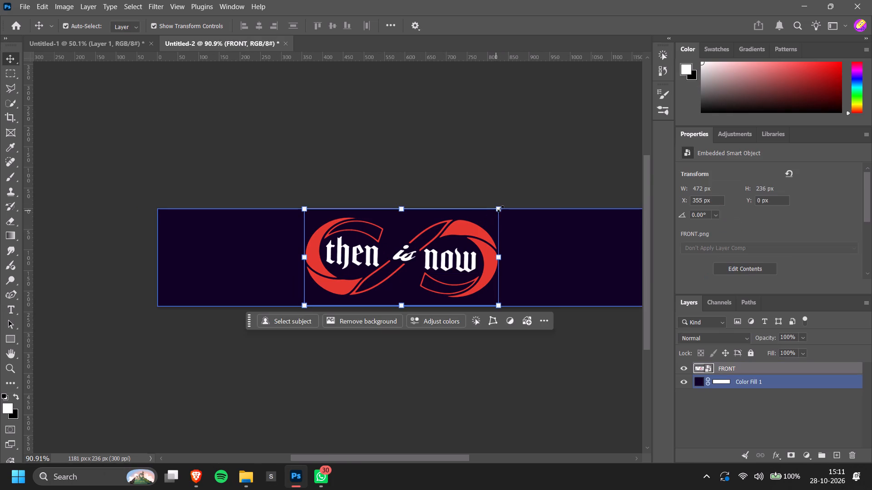
left_click_drag(500, 209, 455, 239)
left_click_drag(417, 276, 477, 265)
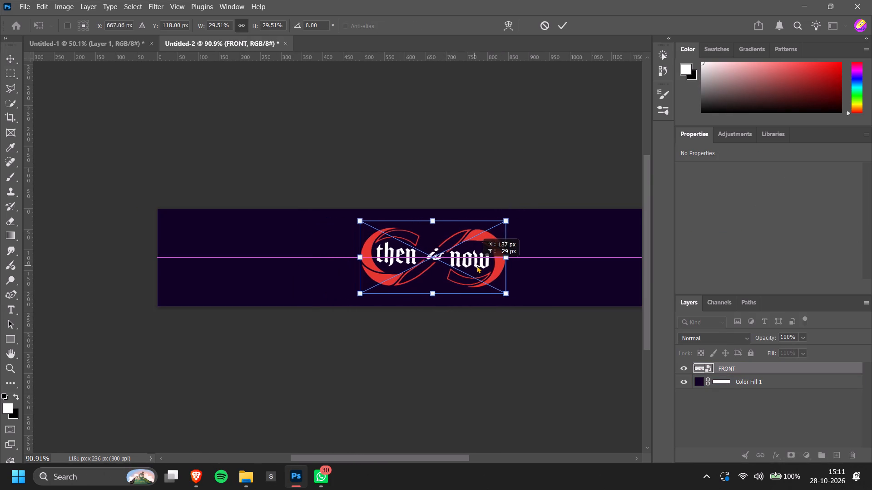
left_click_drag(477, 265, 490, 265)
scroll(490, 265, "down", 4, "shift")
scroll(490, 265, "up", 10)
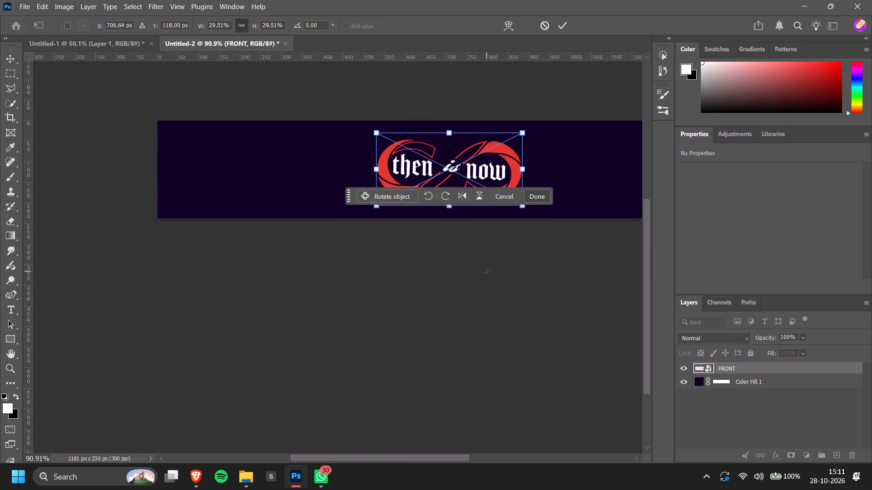
scroll(486, 271, "up", 5)
middle_click_drag(486, 295, 459, 311)
left_click(525, 269)
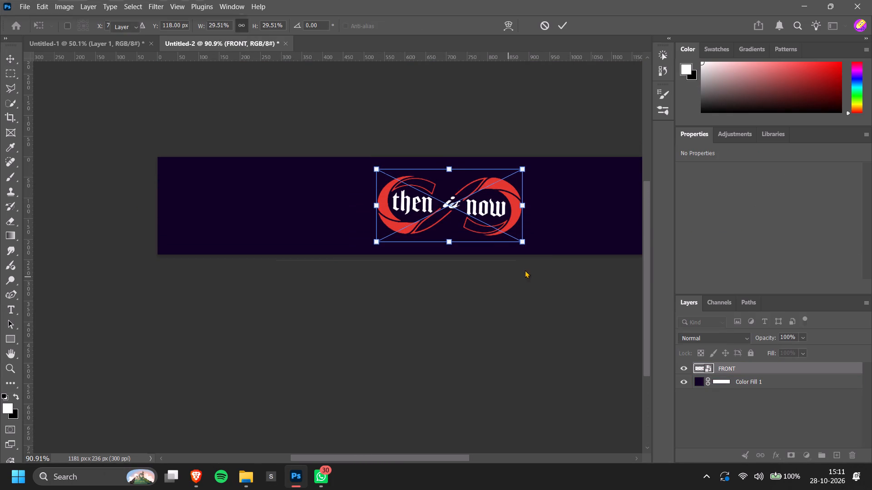
Move the "then is now" logo horizontally to the centre of the banner and deselect it.
middle_click_drag(524, 277, 452, 334)
middle_click_drag(523, 322, 458, 353)
scroll(456, 352, "down", 7, "ctrl")
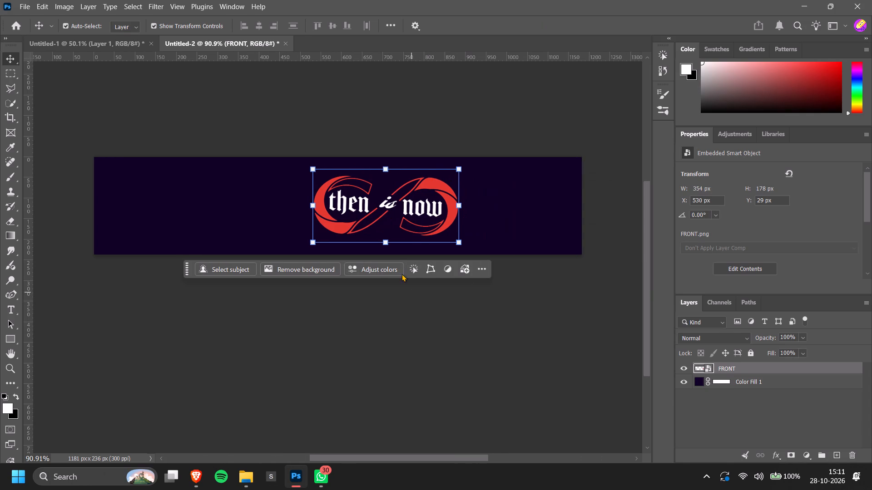
left_click_drag(408, 204, 359, 205)
left_click(385, 200)
left_click_drag(390, 202, 349, 206)
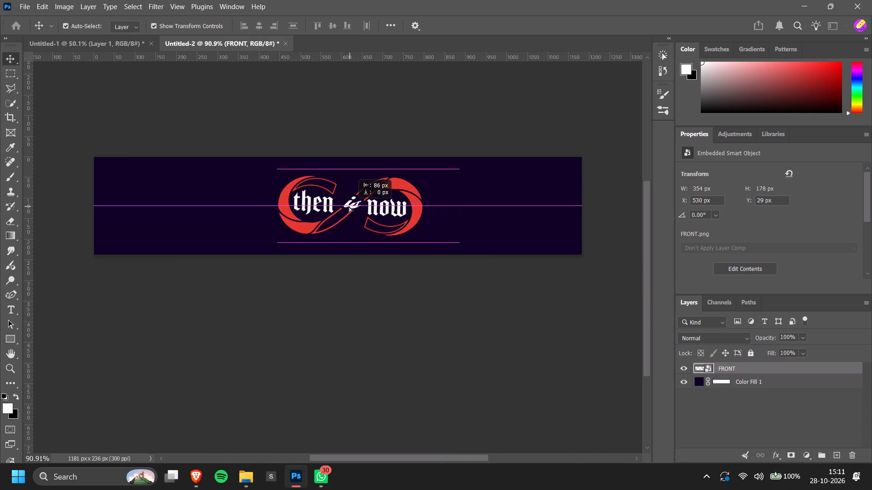
left_click_drag(349, 206, 341, 206)
left_click(470, 325)
Examine the banner's overall composition and logo size at several magnifications.
scroll(469, 327, "down", 3, "ctrl")
scroll(467, 333, "down", 6, "alt")
scroll(442, 325, "up", 5, "ctrl")
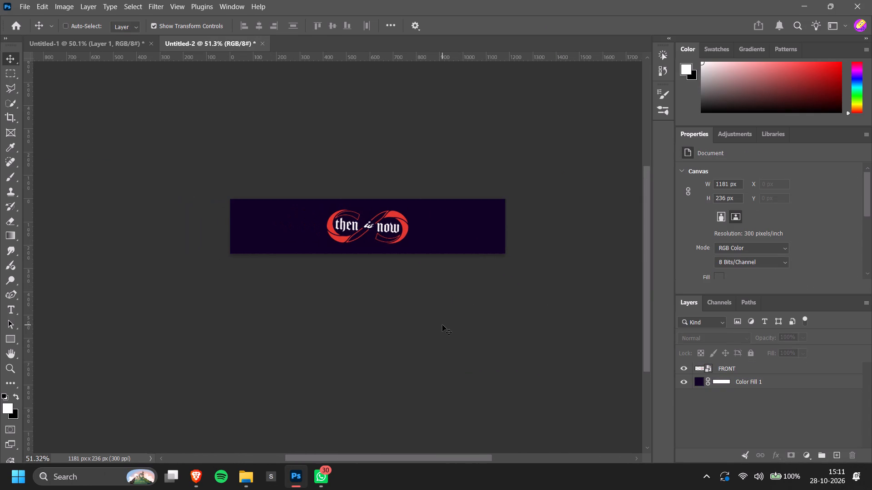
scroll(442, 325, "down", 1, "ctrl")
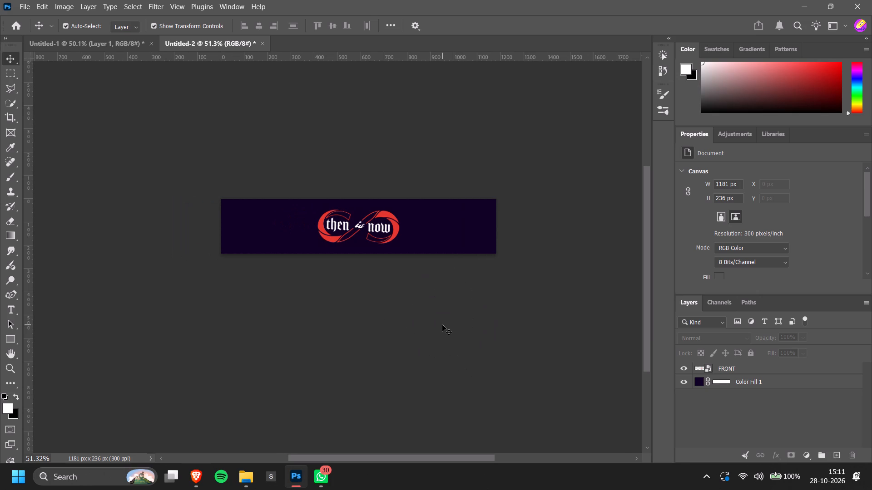
scroll(442, 325, "down", 3, "alt")
scroll(405, 295, "up", 2, "alt")
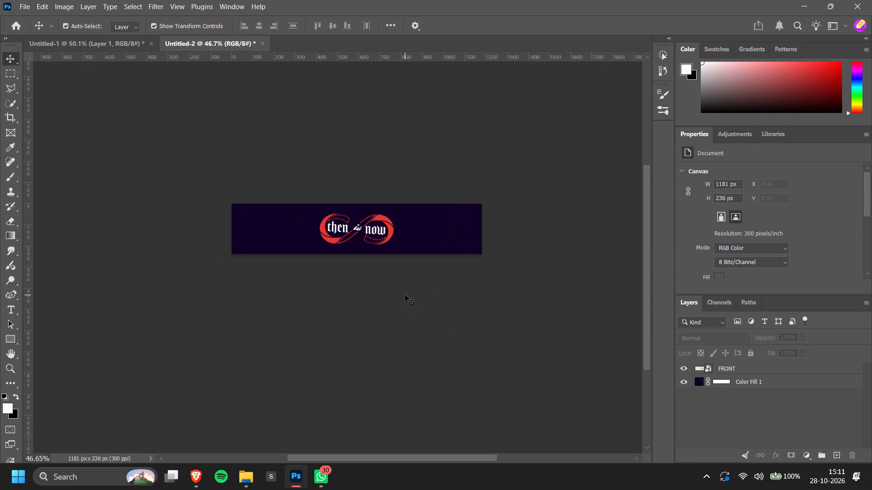
scroll(405, 295, "up", 1, "alt")
scroll(405, 295, "up", 3)
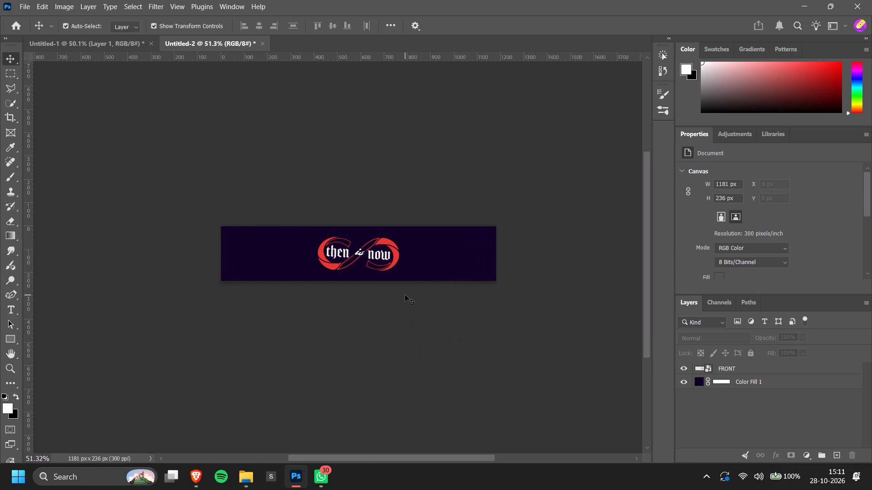
scroll(405, 295, "up", 1, "ctrl")
scroll(405, 295, "down", 1, "ctrl")
scroll(353, 267, "up", 3, "alt")
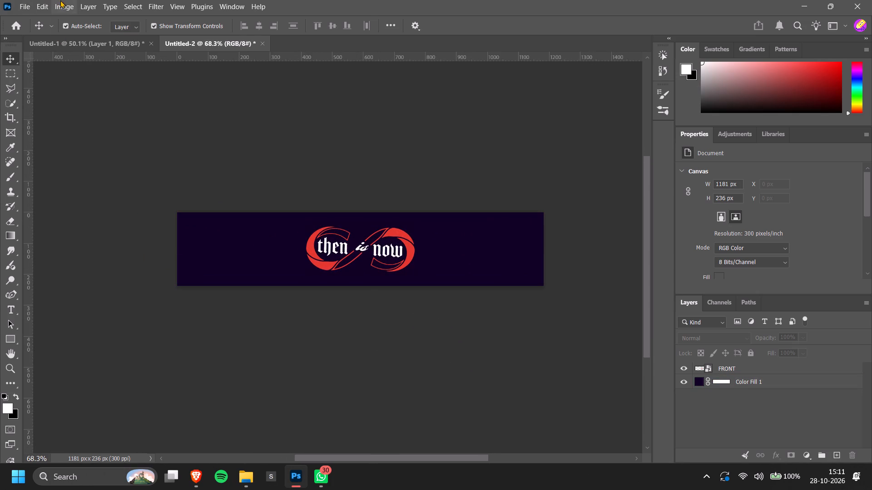
Rotate the whole banner image 90° clockwise.
left_click(61, 0)
left_click_drag(120, 108, 119, 121)
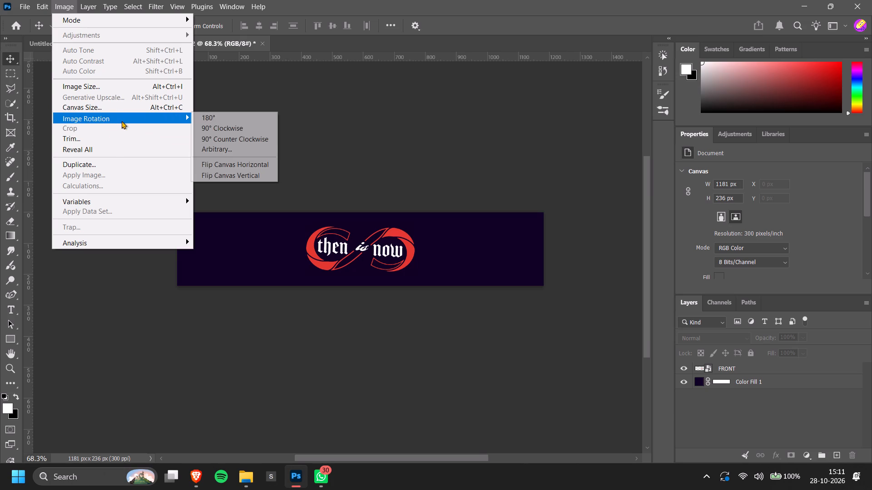
left_click(238, 126)
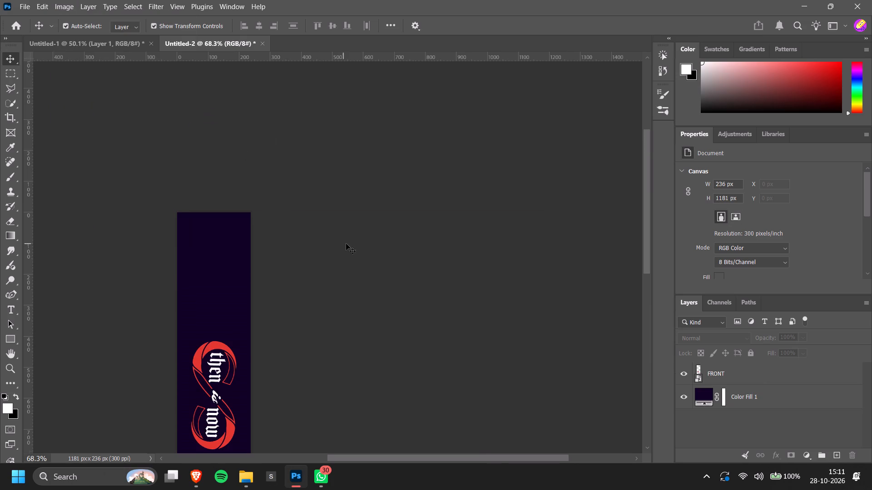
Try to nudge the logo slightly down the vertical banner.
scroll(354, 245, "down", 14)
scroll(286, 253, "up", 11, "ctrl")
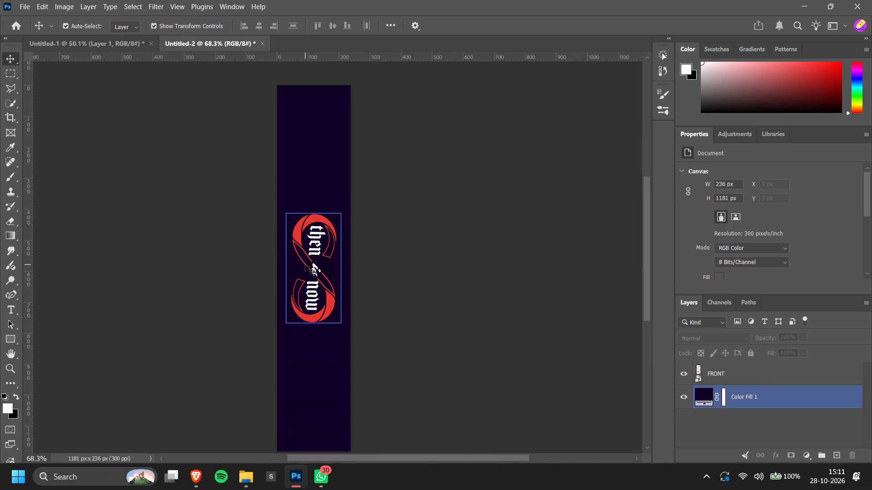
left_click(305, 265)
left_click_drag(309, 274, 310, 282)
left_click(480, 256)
View the whole vertical banner with the interface panels hidden.
scroll(480, 256, "up", 4, "ctrl")
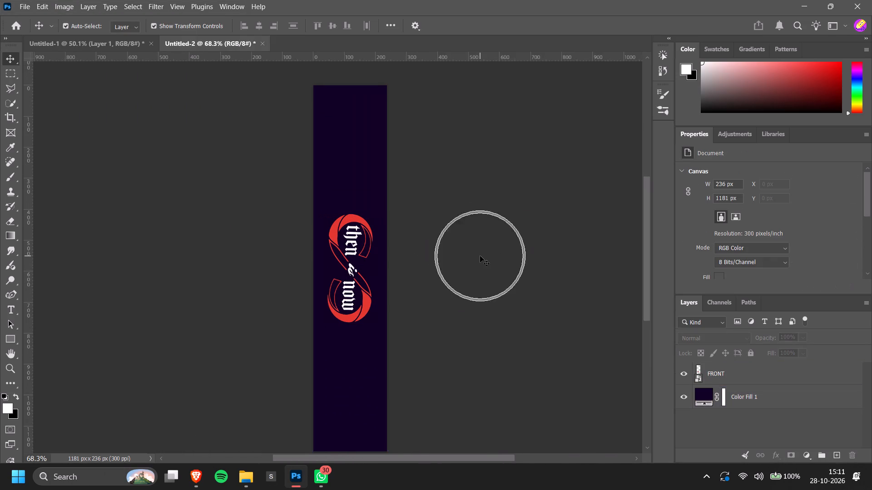
scroll(480, 256, "down", 2, "alt")
key("Tab")
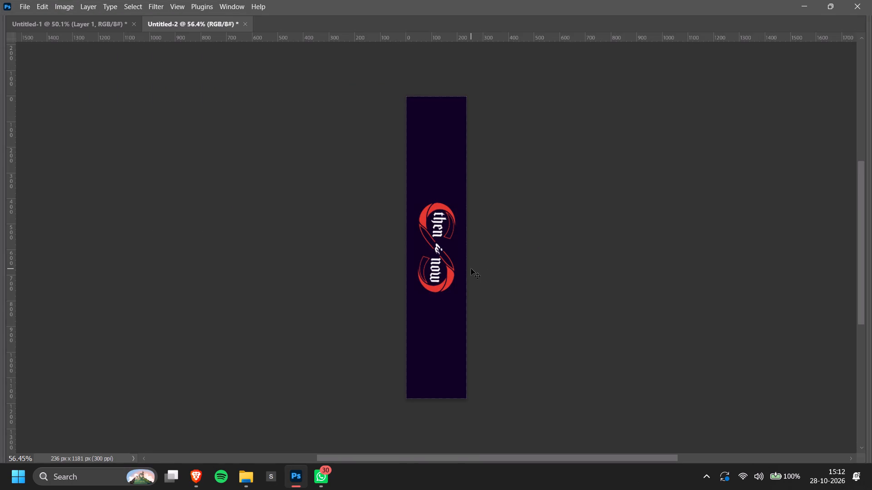
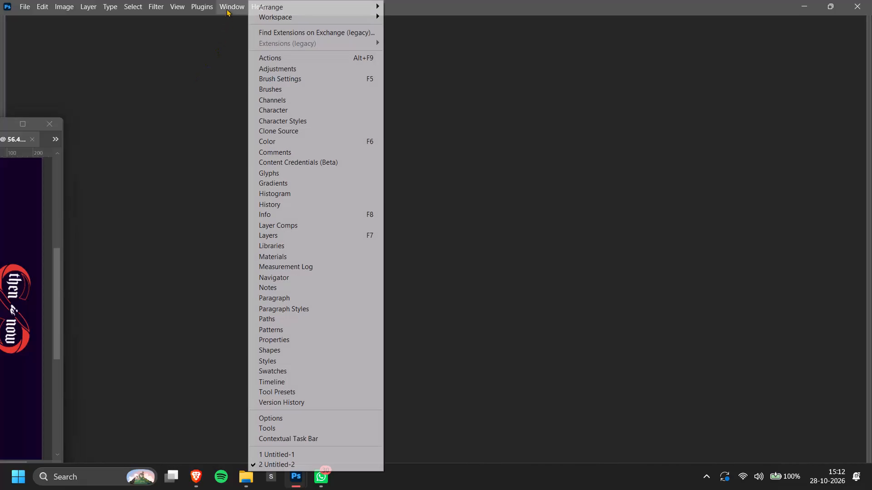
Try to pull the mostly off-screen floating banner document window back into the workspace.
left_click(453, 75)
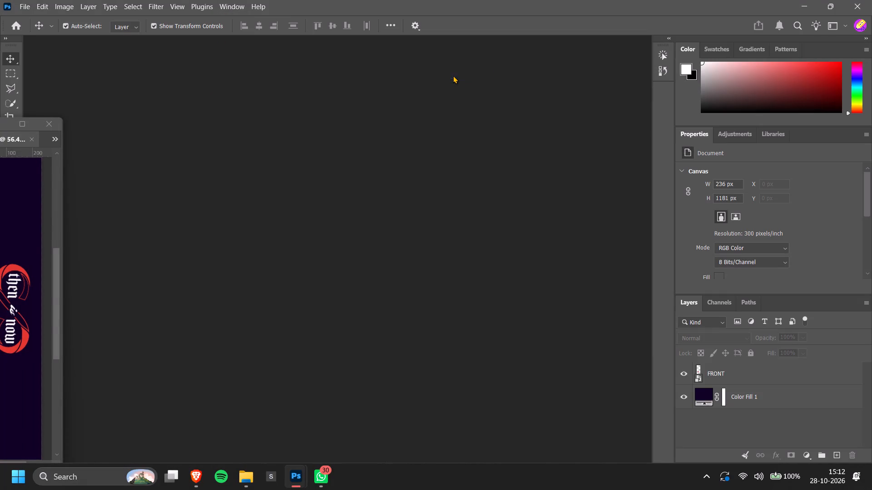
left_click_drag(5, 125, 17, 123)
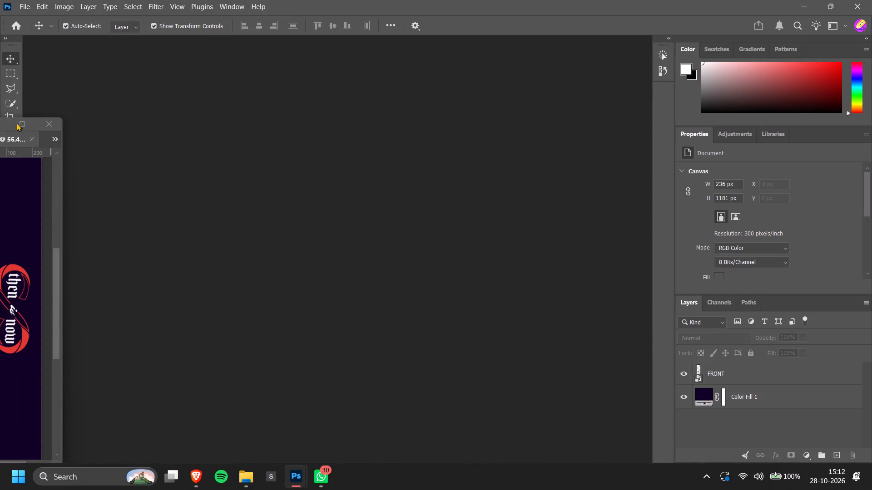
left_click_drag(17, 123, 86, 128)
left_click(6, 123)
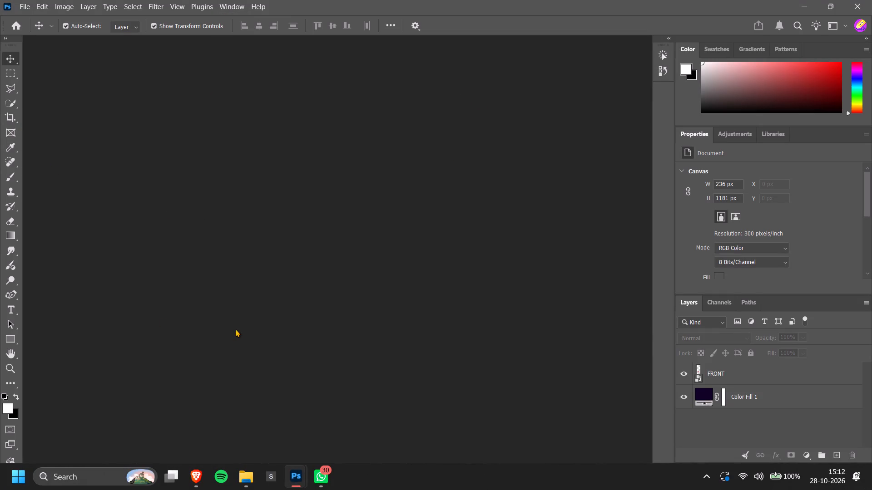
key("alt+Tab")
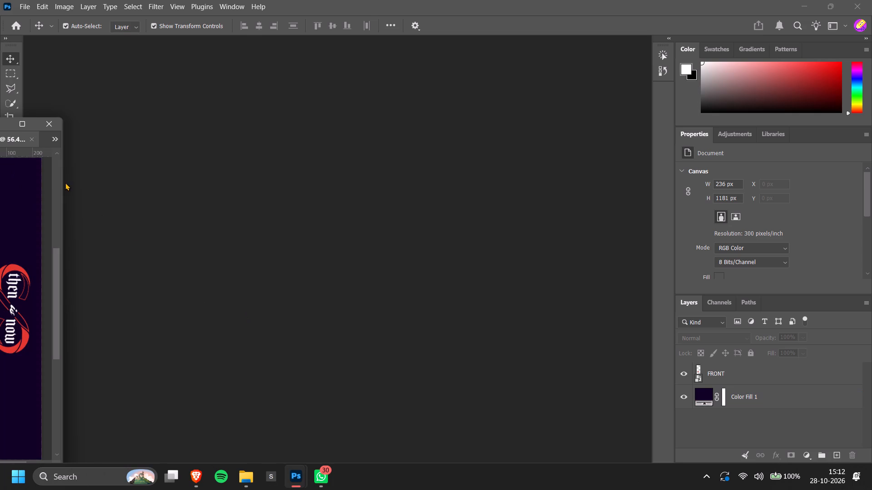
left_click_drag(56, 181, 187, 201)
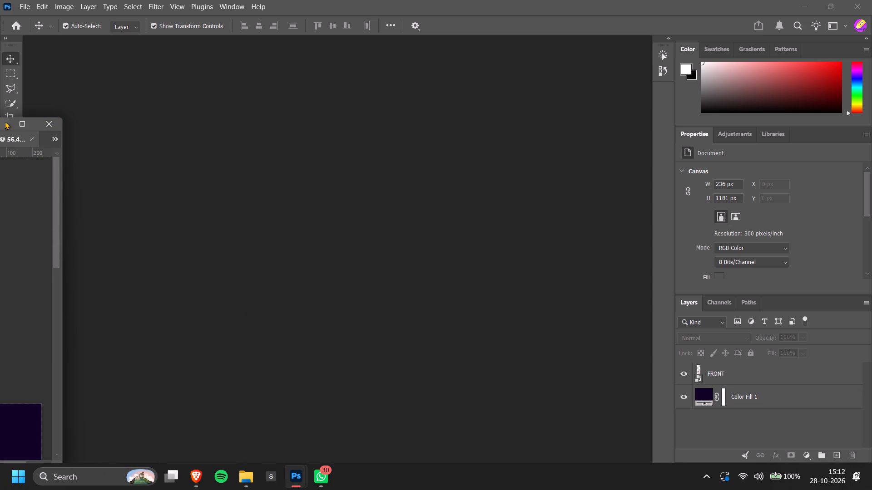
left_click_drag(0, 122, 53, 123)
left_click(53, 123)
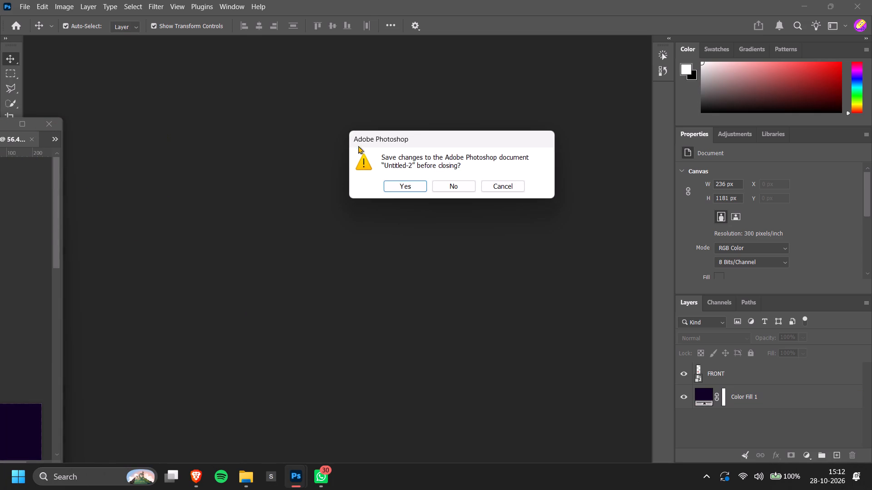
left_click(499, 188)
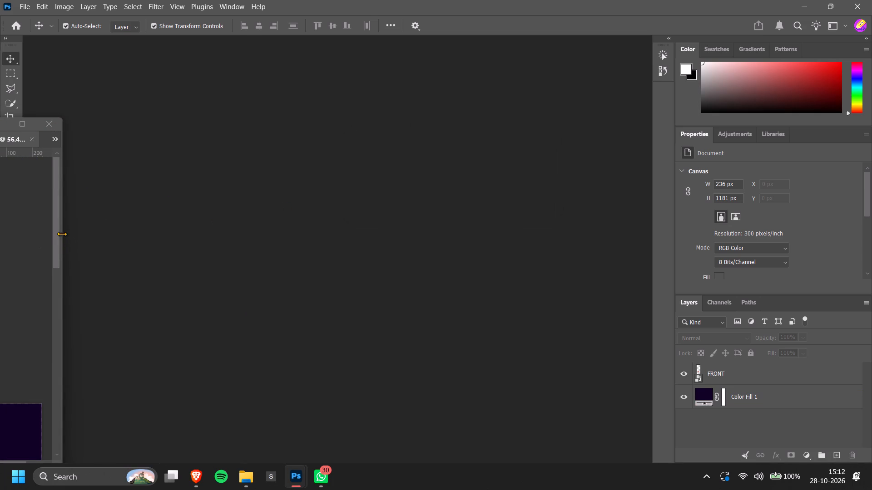
Widen the floating banner document window and dock it back into the main workspace.
left_click_drag(62, 234, 435, 259)
left_click_drag(248, 124, 389, 43)
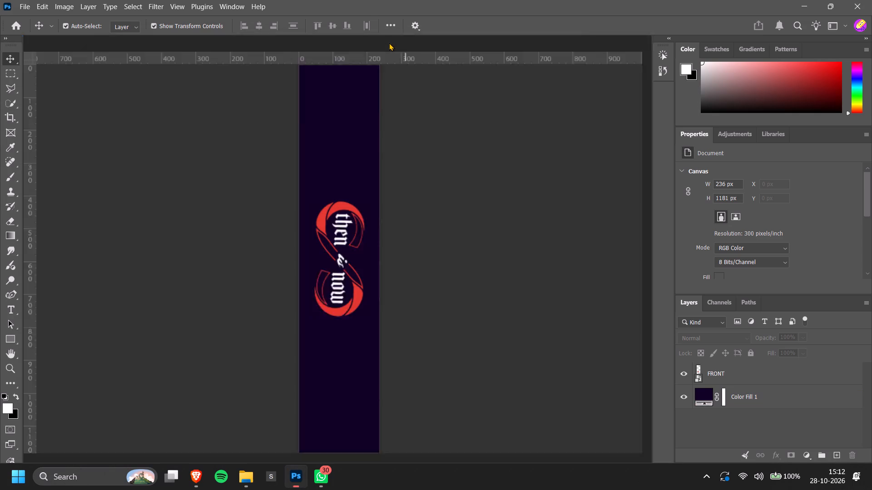
Scale the "then is now" logo down slightly from its upper edge, keeping its proportions and its lower edge in place.
scroll(352, 253, "up", 1)
scroll(352, 253, "down", 1)
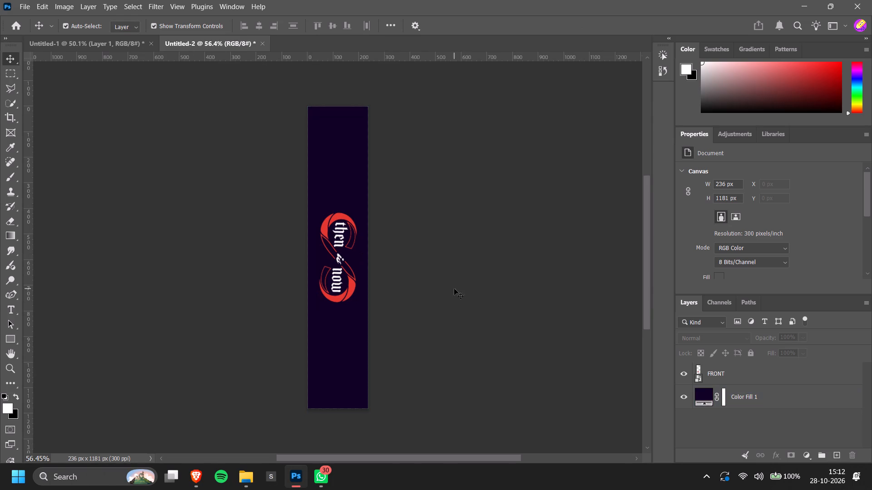
scroll(463, 289, "up", 1, "ctrl")
scroll(463, 289, "up", 2, "alt")
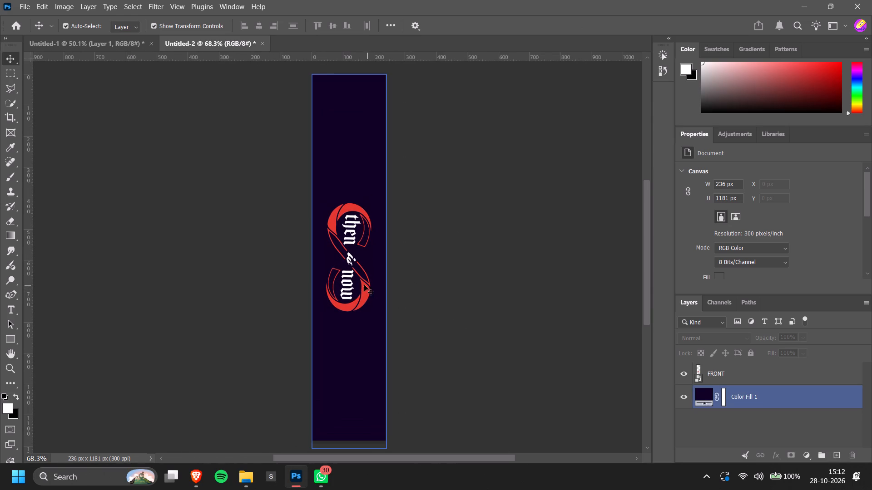
left_click(363, 296)
left_click(481, 261)
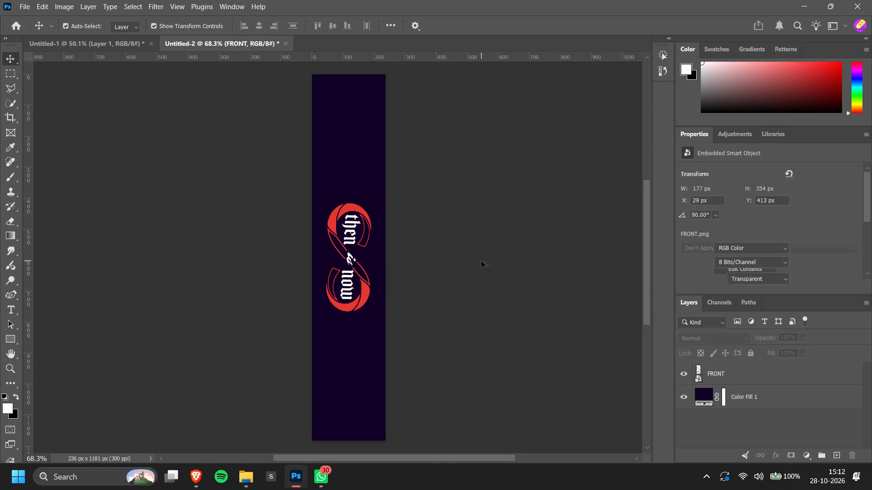
left_click(338, 214)
left_click(346, 206)
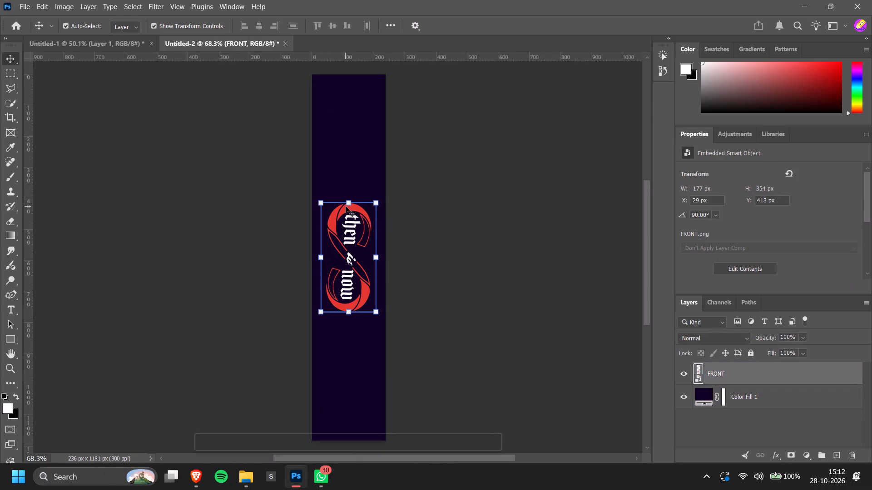
left_click_drag(351, 200, 351, 207)
left_click(527, 214)
left_click(522, 224)
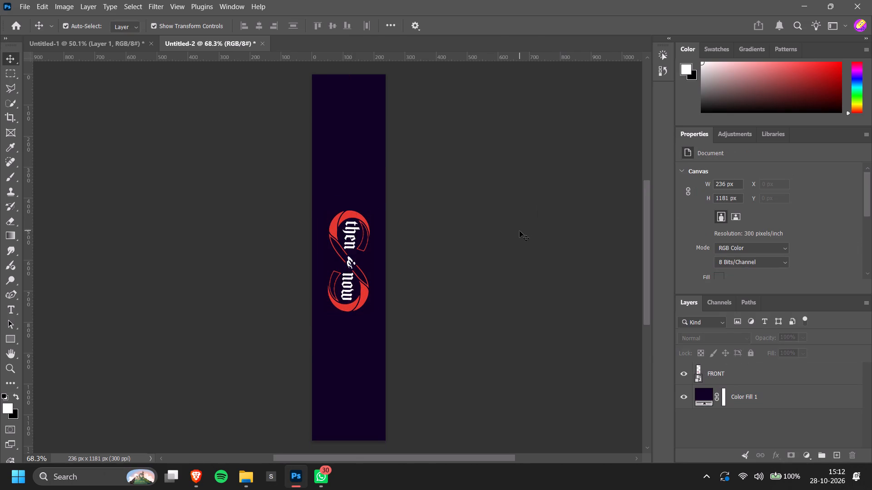
scroll(519, 239, "down", 2, "alt")
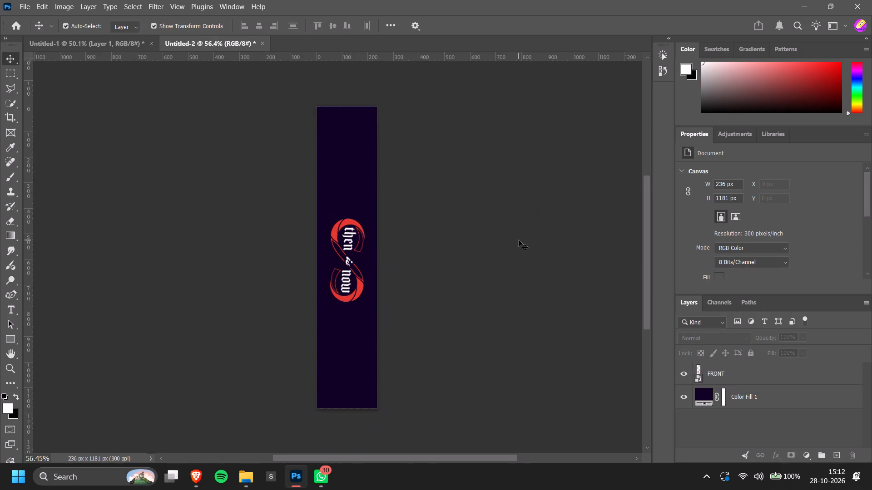
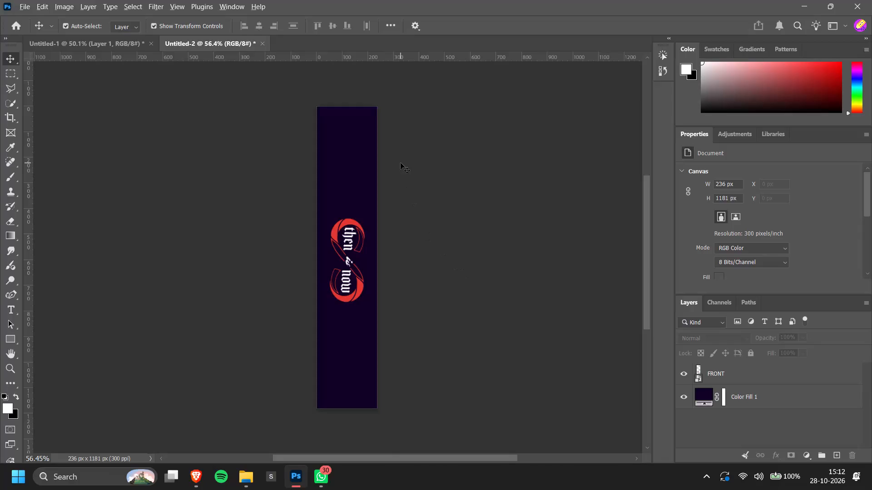
Add a tall text box about 132 px wide down the middle of the banner, containing the text CONSCIENTIA.
scroll(401, 162, "up", 9, "alt")
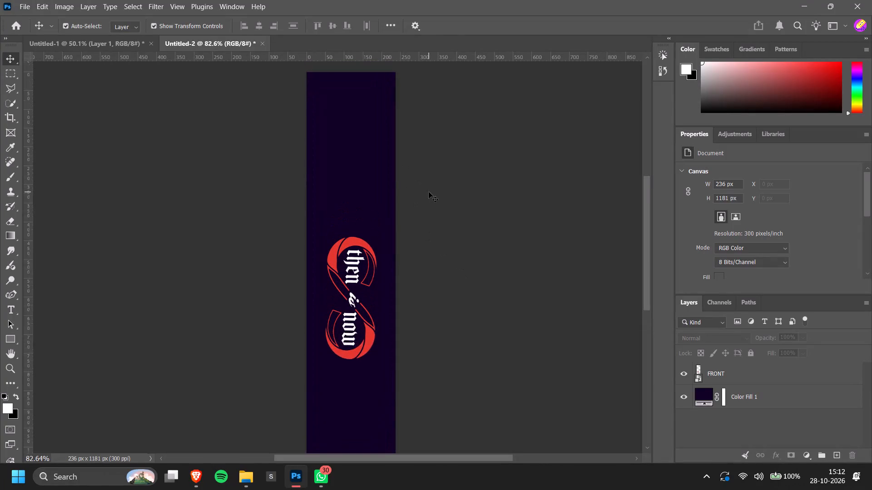
scroll(429, 192, "up", 2, "alt")
key("t")
left_click_drag(326, 120, 376, 461)
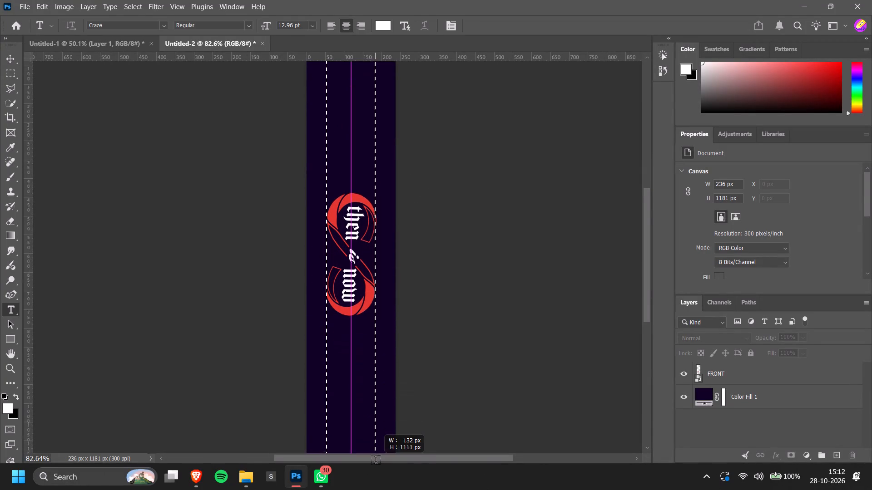
left_click_drag(376, 461, 376, 431)
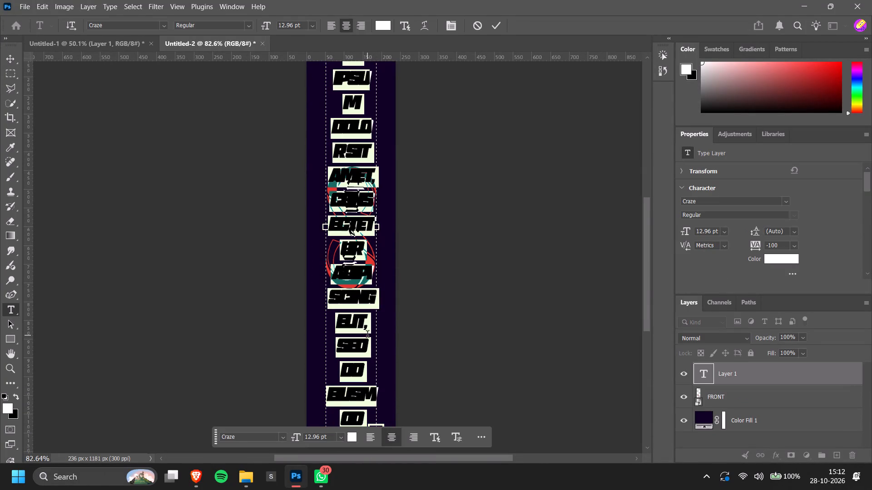
type("CONSCEI")
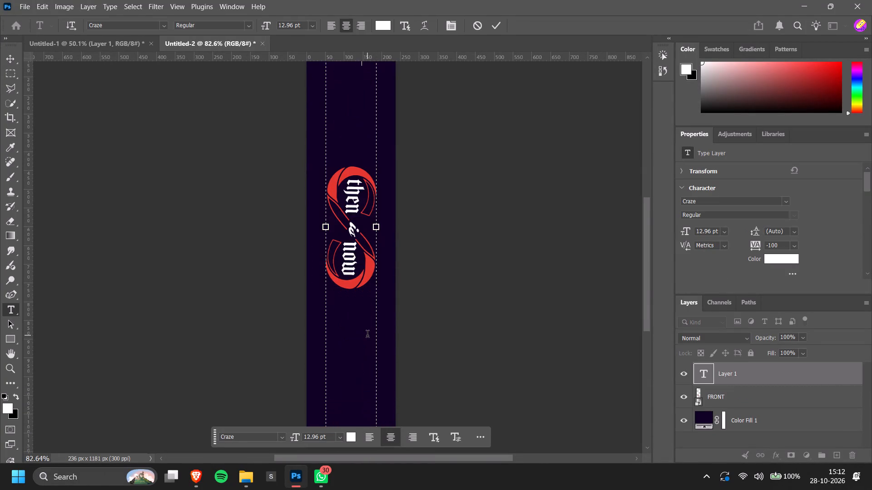
key("BackSpace")
key("BackSpace")
type("IENTIA")
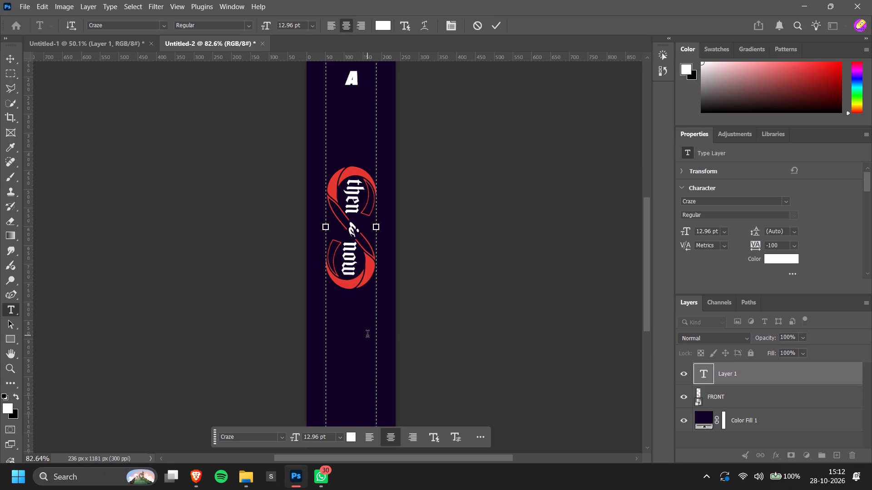
left_click(437, 317)
Remove the italic slant from the CONSCIENTIA text so its letters stand upright.
scroll(436, 315, "up", 13)
key("c")
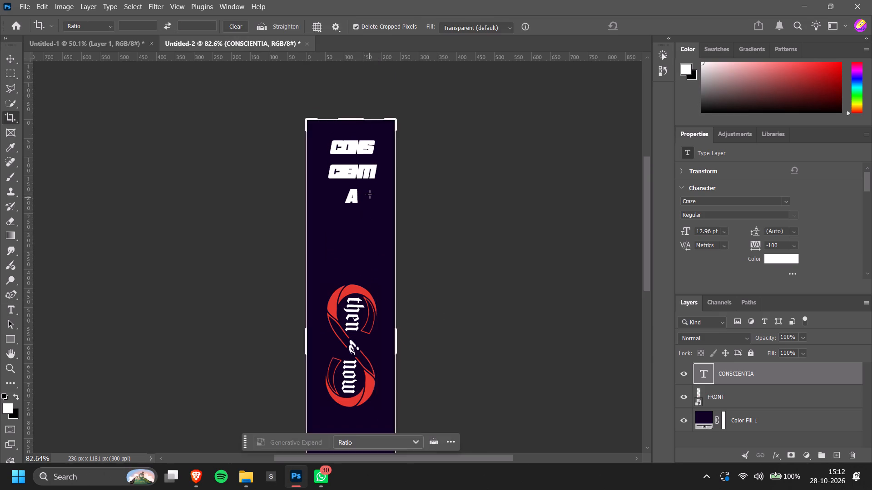
key("v")
left_click(360, 177)
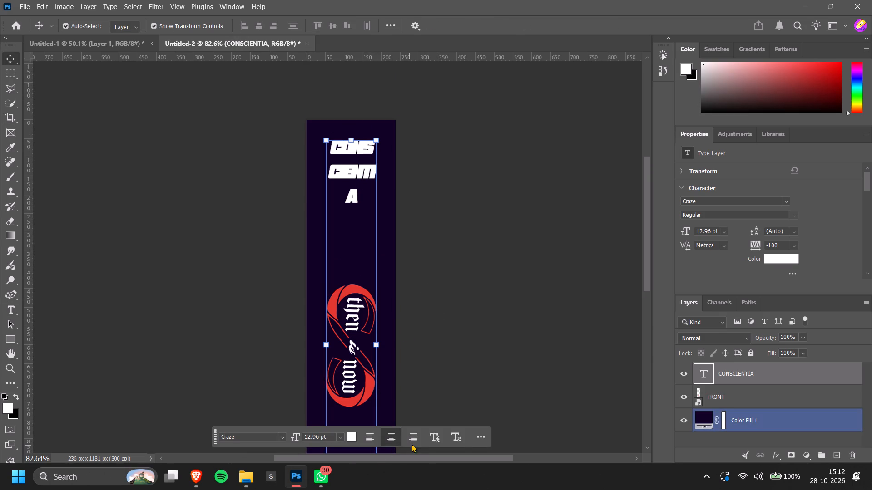
left_click(452, 434)
left_click(482, 409)
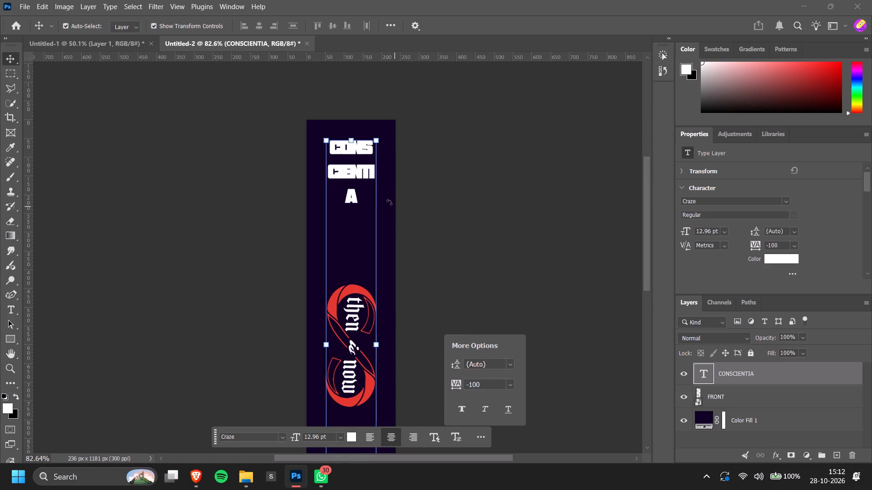
Change the orientation of the CONSCIENTIA text to vertical.
left_click(104, 2)
left_click(228, 84)
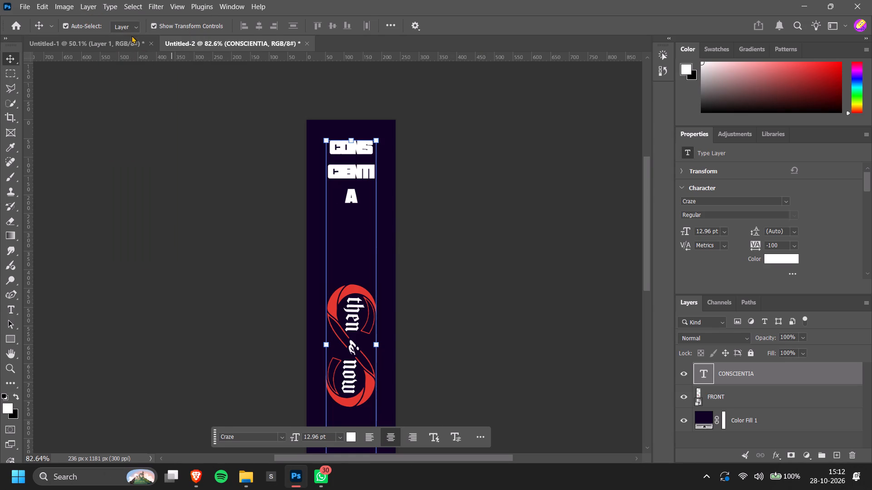
left_click(110, 11)
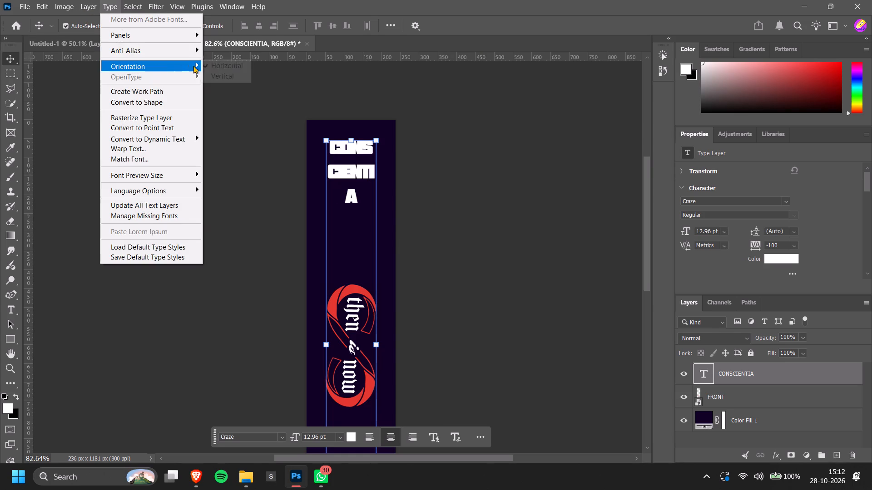
left_click(219, 74)
left_click(463, 184)
Move the vertical CONSCIENTIA text up and closer to the banner's vertical centreline.
left_click_drag(371, 280, 371, 281)
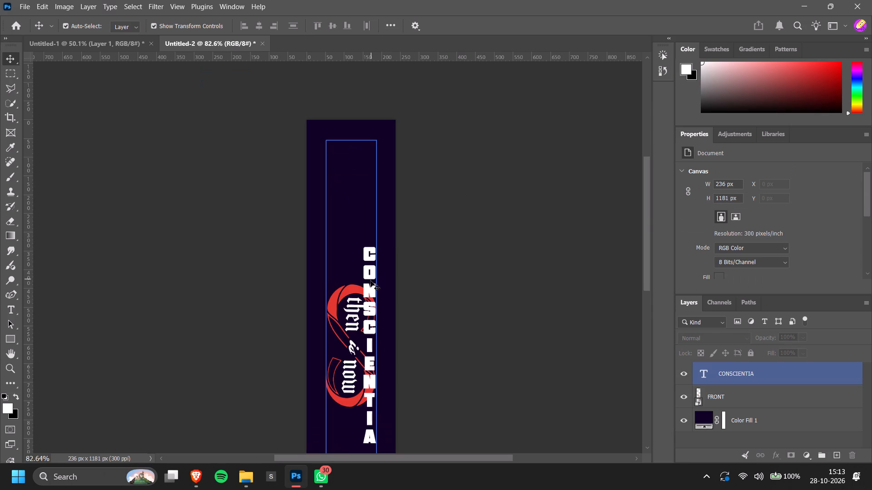
left_click_drag(371, 281, 357, 252)
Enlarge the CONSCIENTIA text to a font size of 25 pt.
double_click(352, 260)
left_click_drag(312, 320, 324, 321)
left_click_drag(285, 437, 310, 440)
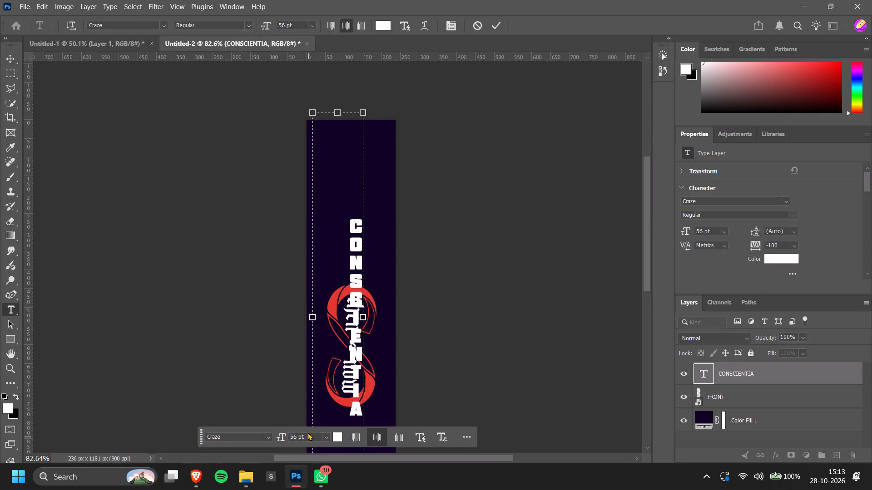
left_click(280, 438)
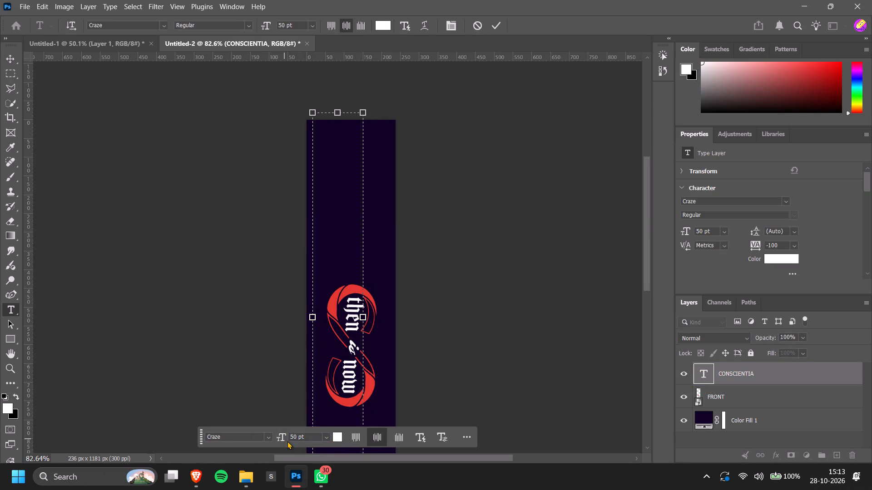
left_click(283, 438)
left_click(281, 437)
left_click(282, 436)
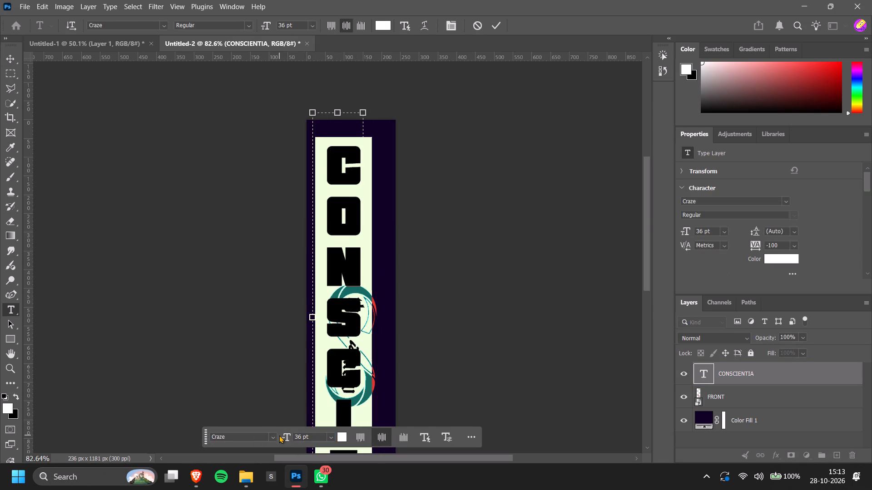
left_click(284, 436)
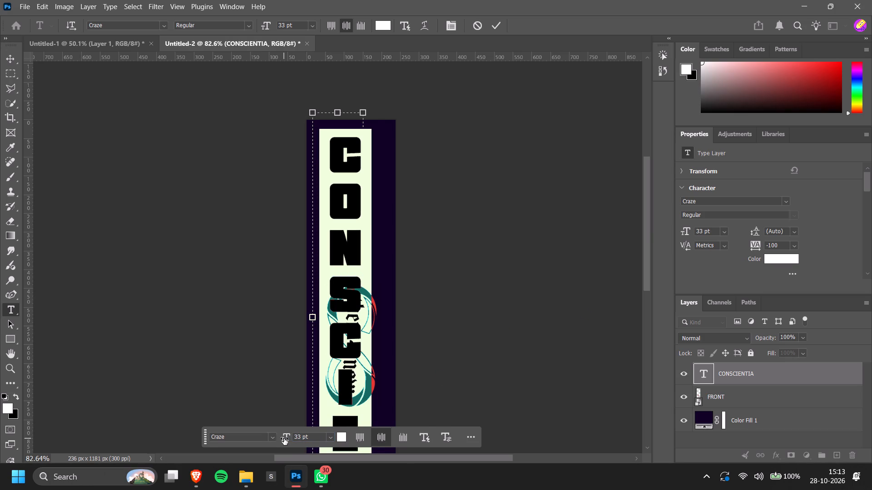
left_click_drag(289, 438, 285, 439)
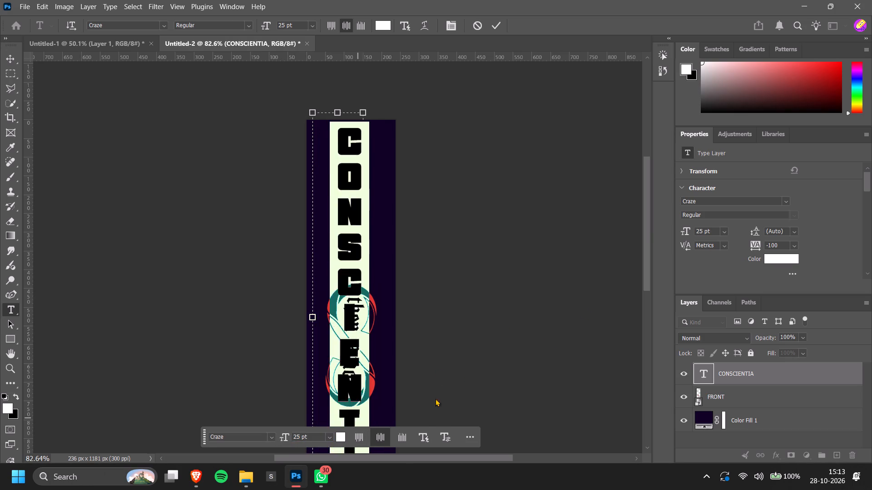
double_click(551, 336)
Set the font size of the CONSCIENTIA text to 27 pt.
scroll(553, 336, "down", 3, "ctrl")
scroll(553, 336, "down", 5, "alt")
scroll(481, 352, "up", 5, "ctrl")
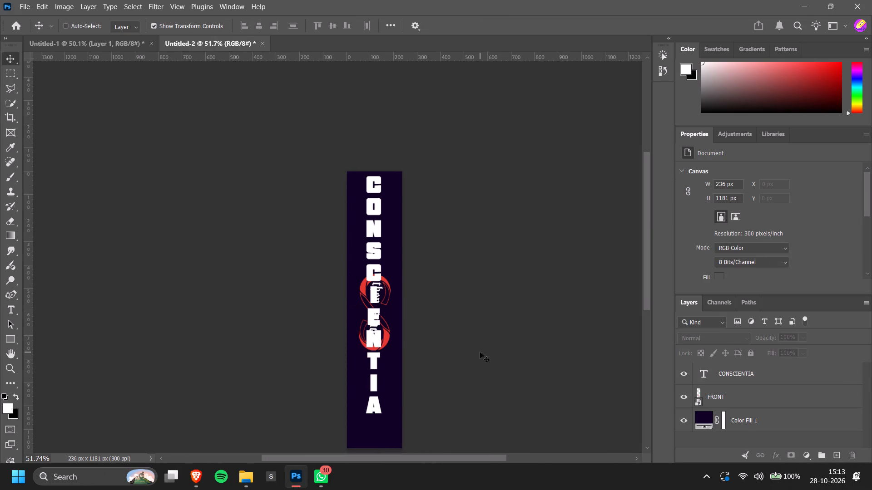
left_click(370, 390)
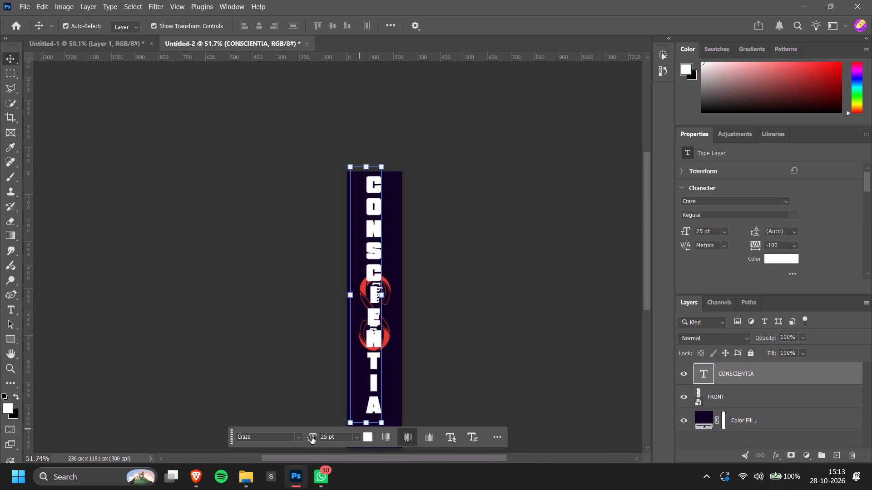
left_click(311, 438)
left_click(496, 364)
Move the CONSCIENTIA text down so its frame is vertically centred on the banner.
scroll(496, 364, "down", 1)
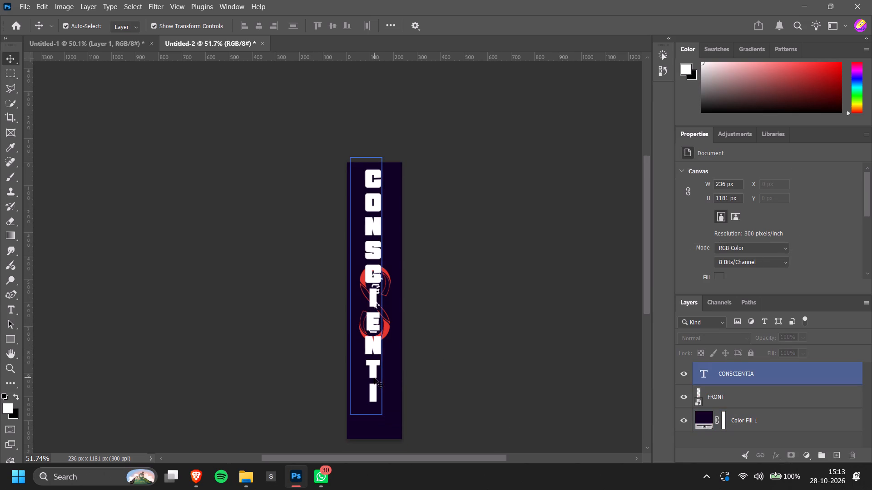
left_click_drag(374, 381, 377, 395)
left_click(472, 330)
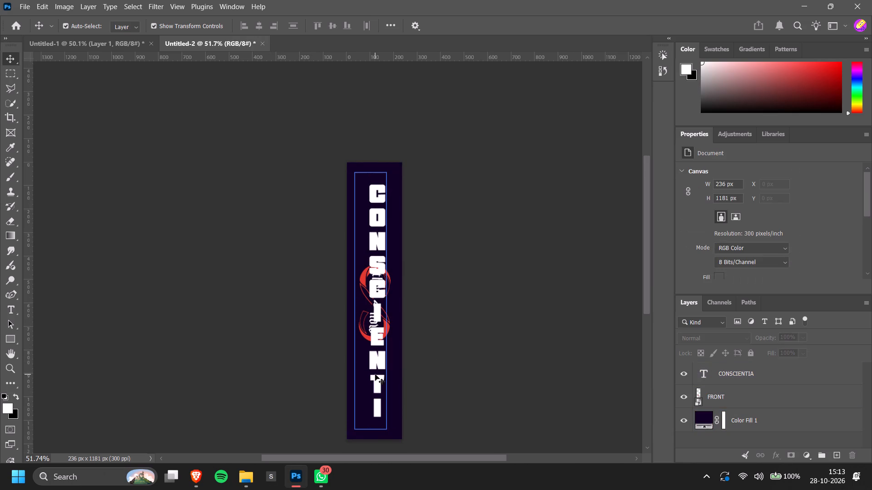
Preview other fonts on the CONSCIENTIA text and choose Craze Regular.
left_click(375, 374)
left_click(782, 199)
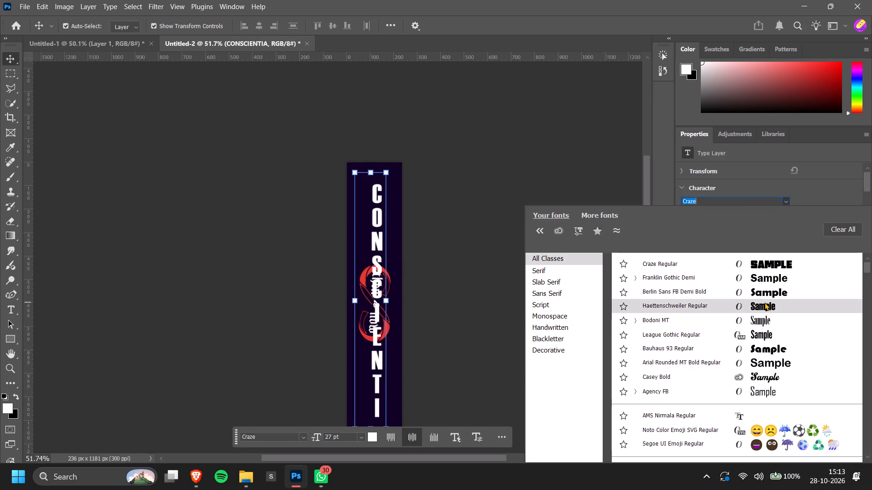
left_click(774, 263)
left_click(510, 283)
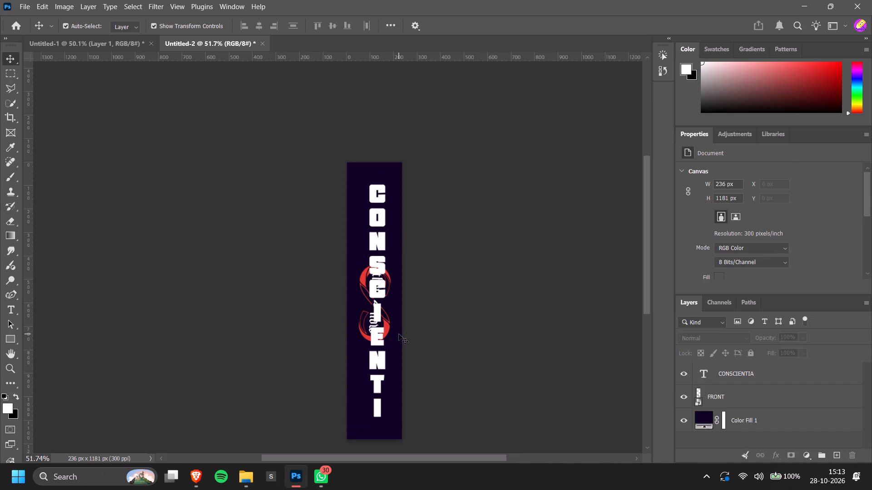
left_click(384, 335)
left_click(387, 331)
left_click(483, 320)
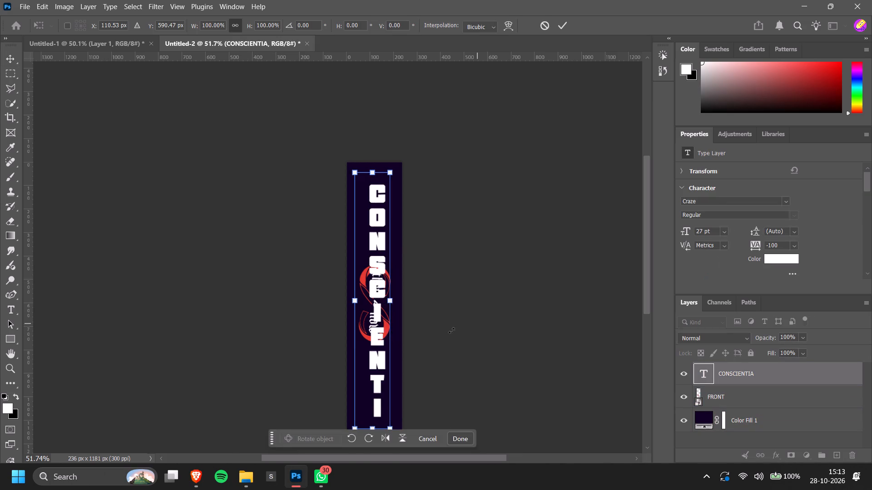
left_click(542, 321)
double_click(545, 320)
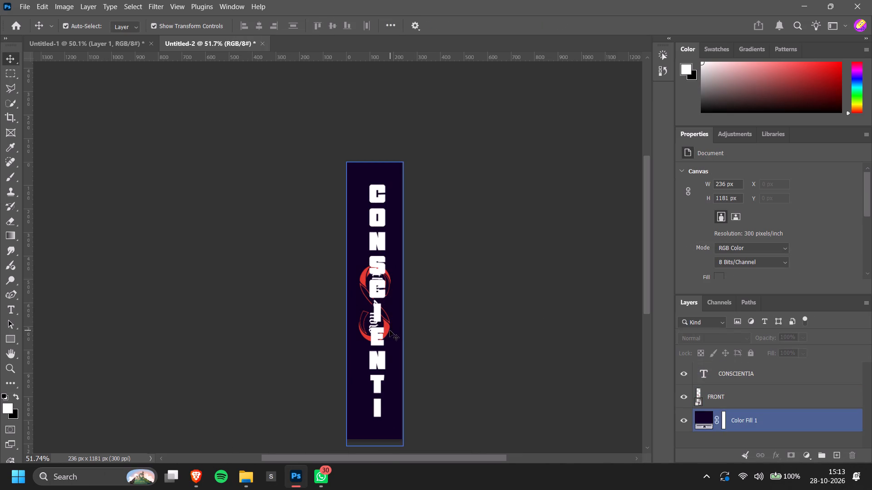
Reposition the "then is now" logo behind the text so it sits at the exact centre of the banner.
left_click(386, 329)
left_click(386, 329)
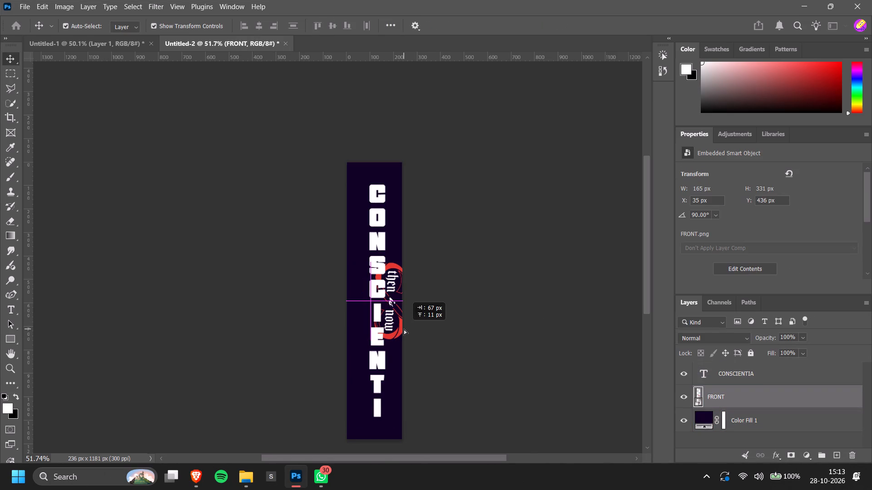
left_click(480, 304)
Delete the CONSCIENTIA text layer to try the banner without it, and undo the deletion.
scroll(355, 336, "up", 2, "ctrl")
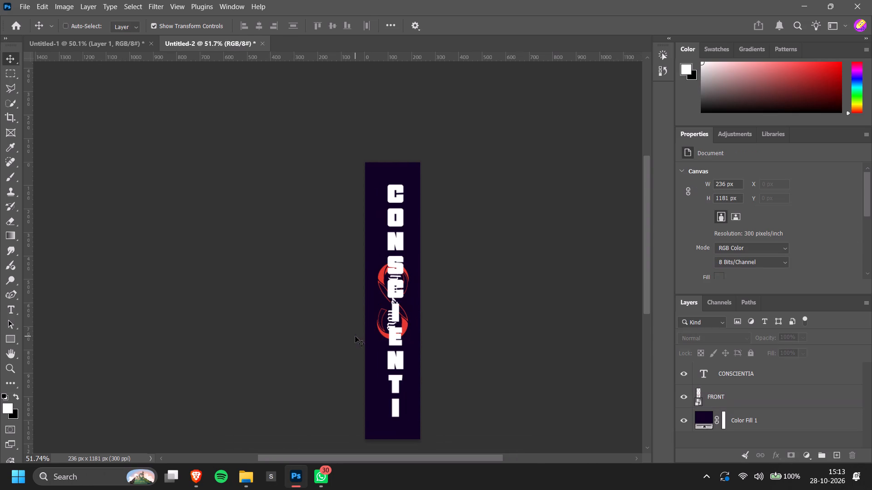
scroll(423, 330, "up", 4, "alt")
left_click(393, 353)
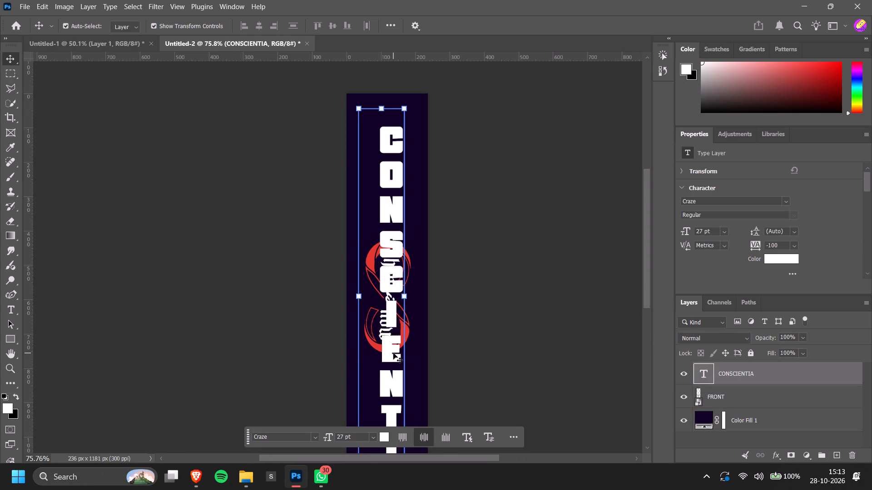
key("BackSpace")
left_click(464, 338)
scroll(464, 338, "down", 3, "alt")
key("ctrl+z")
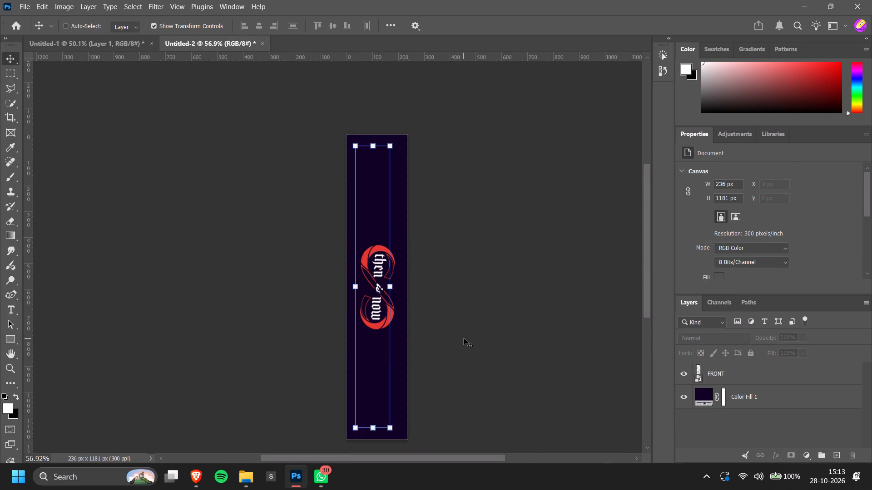
Hide the CONSCIENTIA text layer, leaving only the logo and the violet background showing.
left_click(685, 376)
left_click(484, 319)
left_click(483, 319)
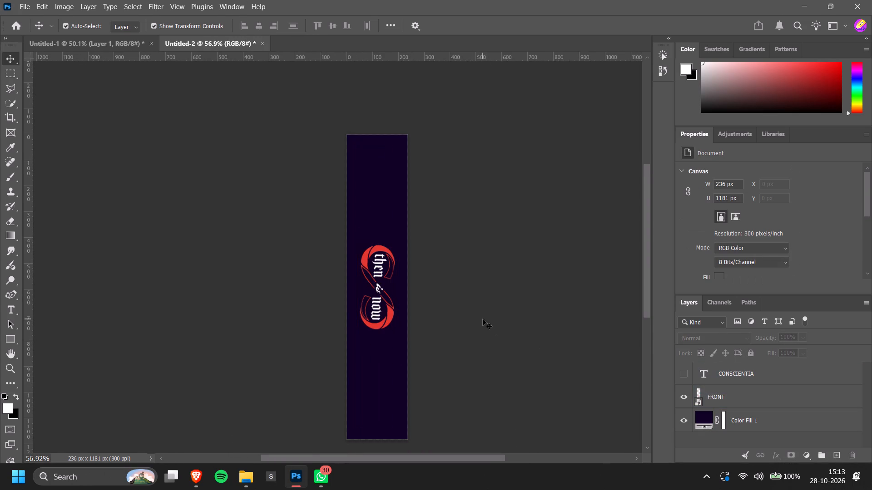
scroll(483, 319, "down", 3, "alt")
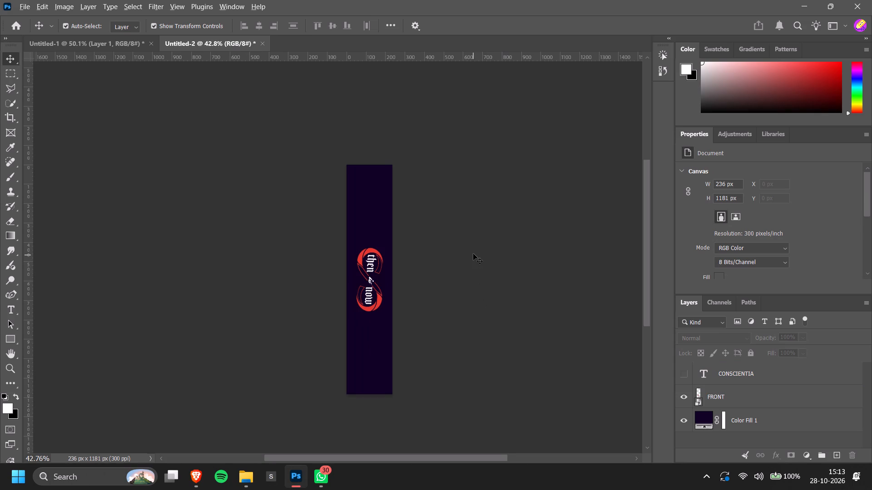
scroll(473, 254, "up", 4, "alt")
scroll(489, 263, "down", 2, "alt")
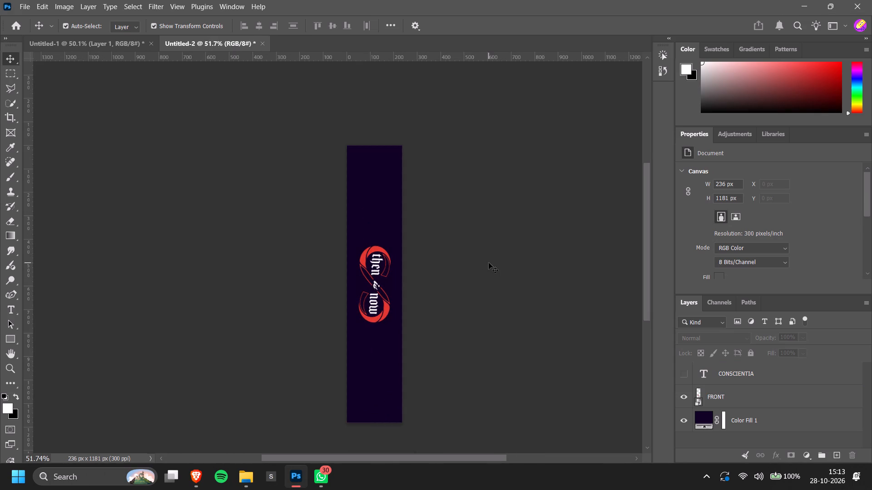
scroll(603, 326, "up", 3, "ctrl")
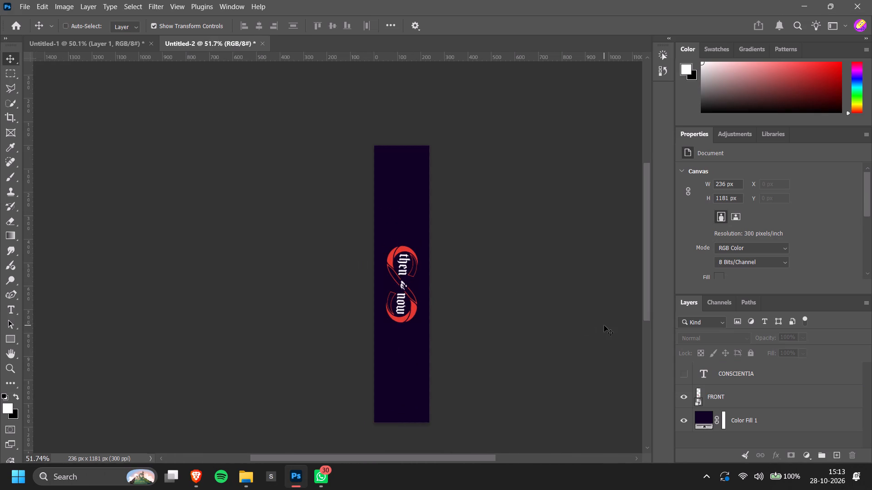
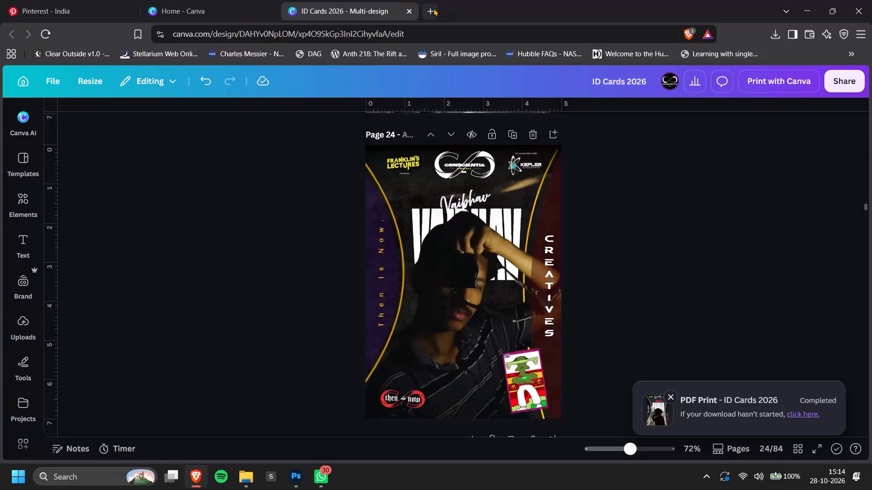
Search Google Images for "id card ribon design" and examine several lanyard designs as references for the banner.
type("id card ribon")
key("space")
type("design")
key("Return")
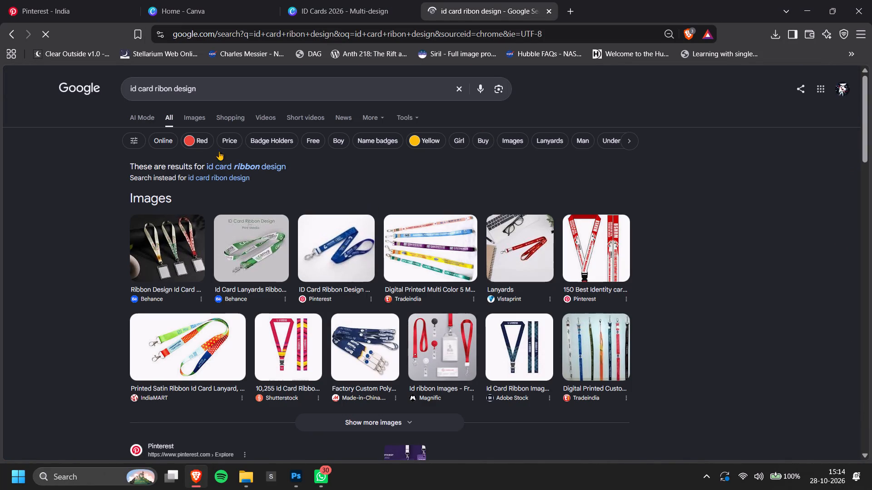
left_click(202, 118)
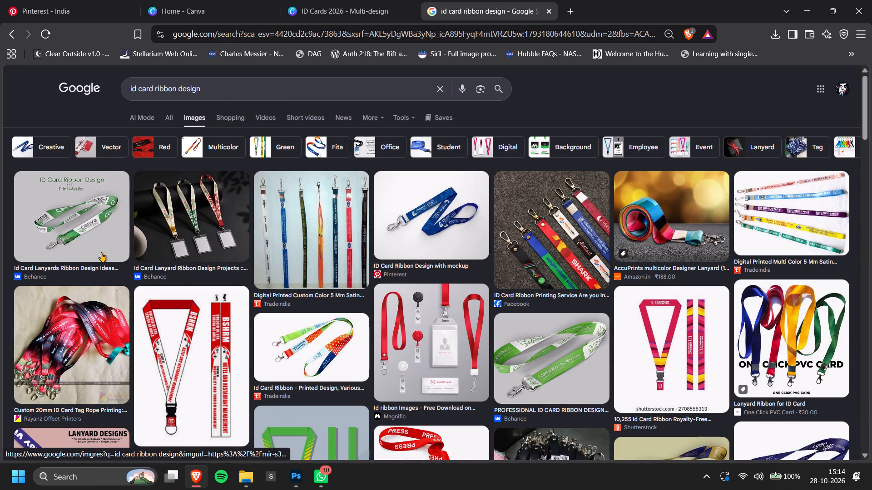
left_click(97, 228)
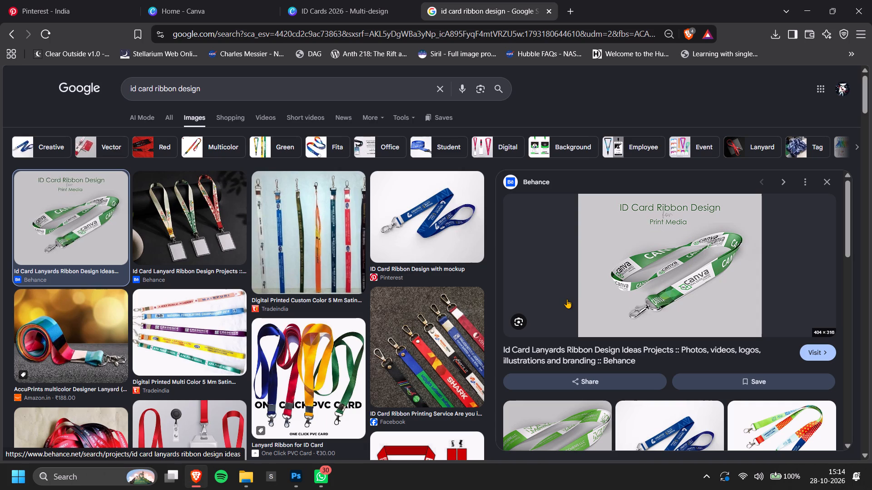
left_click(454, 240)
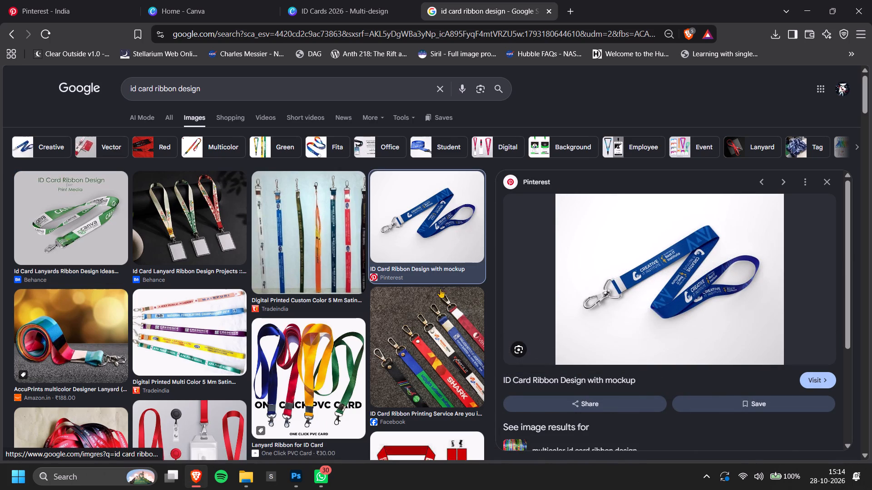
scroll(393, 312, "down", 2)
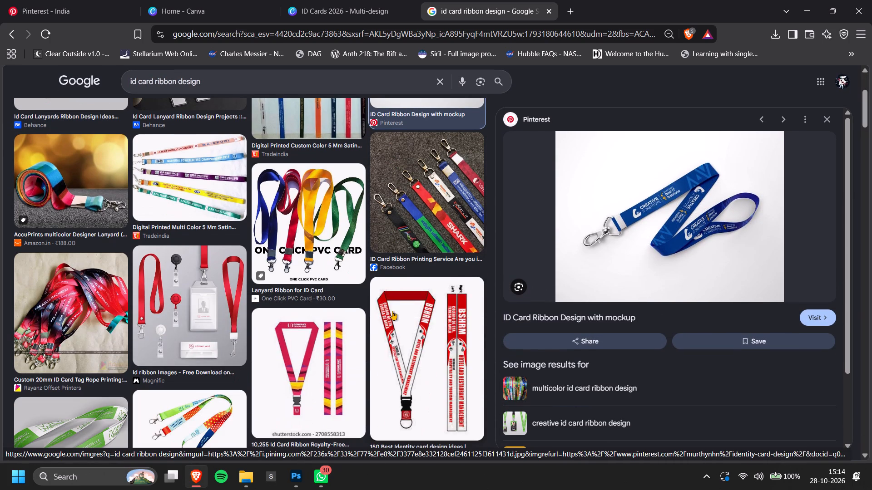
scroll(392, 311, "down", 1)
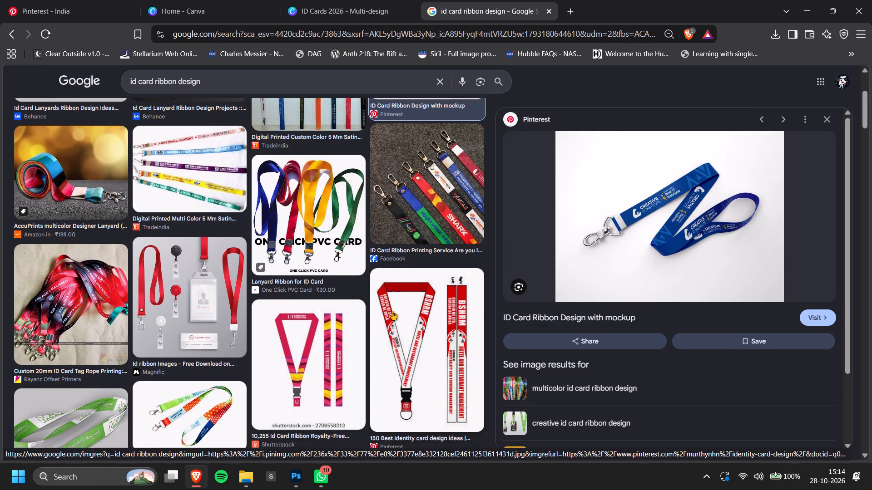
scroll(392, 311, "down", 1)
scroll(158, 282, "up", 1)
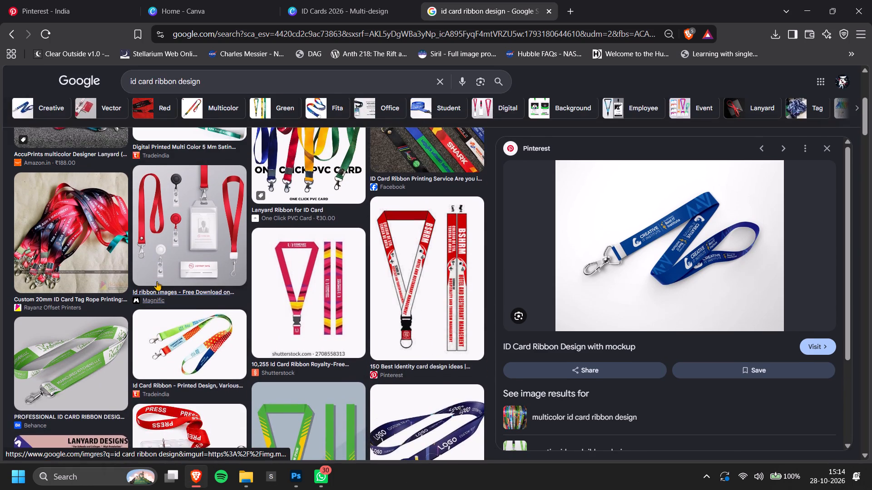
left_click(63, 235)
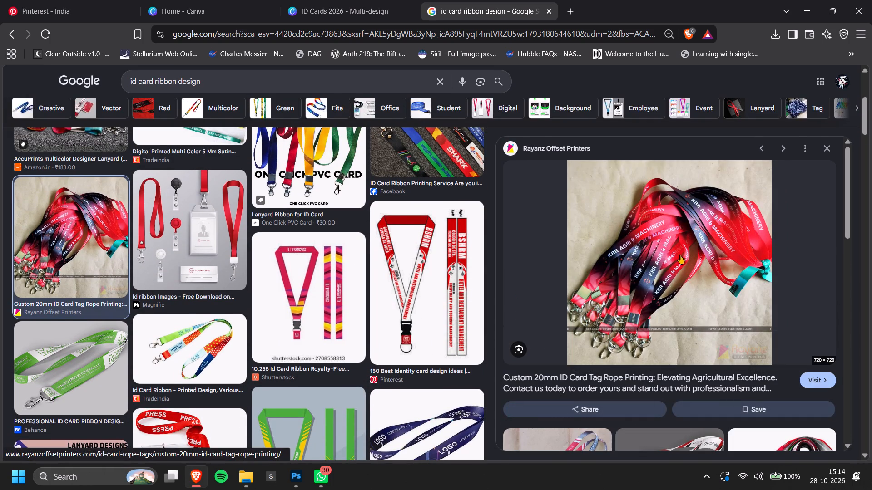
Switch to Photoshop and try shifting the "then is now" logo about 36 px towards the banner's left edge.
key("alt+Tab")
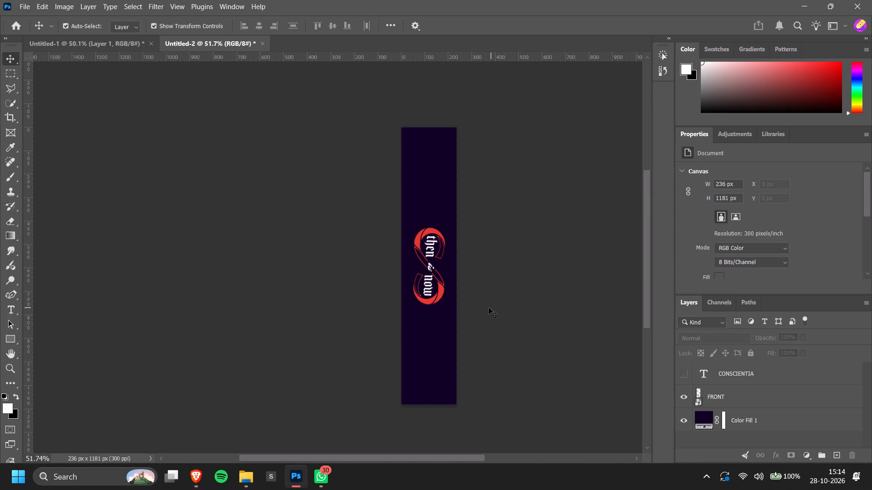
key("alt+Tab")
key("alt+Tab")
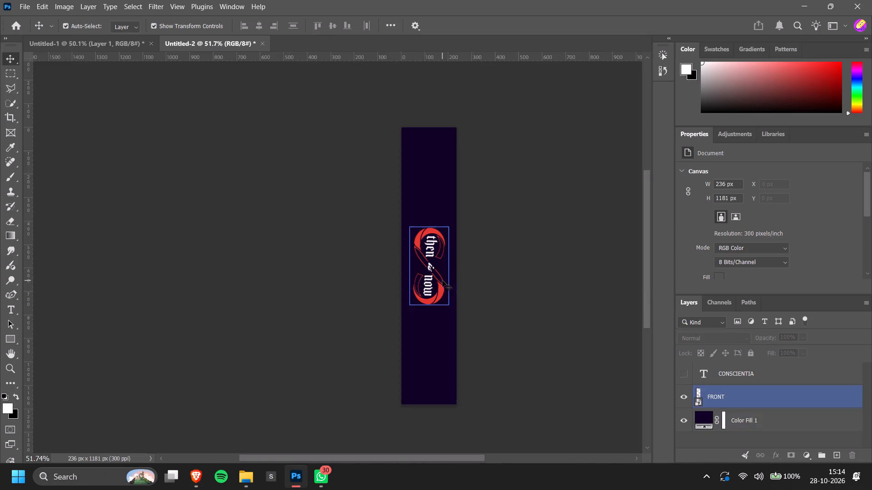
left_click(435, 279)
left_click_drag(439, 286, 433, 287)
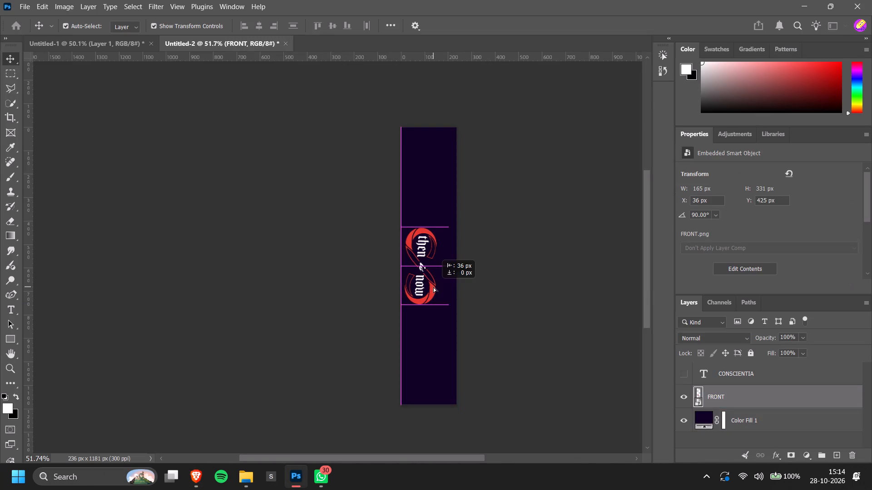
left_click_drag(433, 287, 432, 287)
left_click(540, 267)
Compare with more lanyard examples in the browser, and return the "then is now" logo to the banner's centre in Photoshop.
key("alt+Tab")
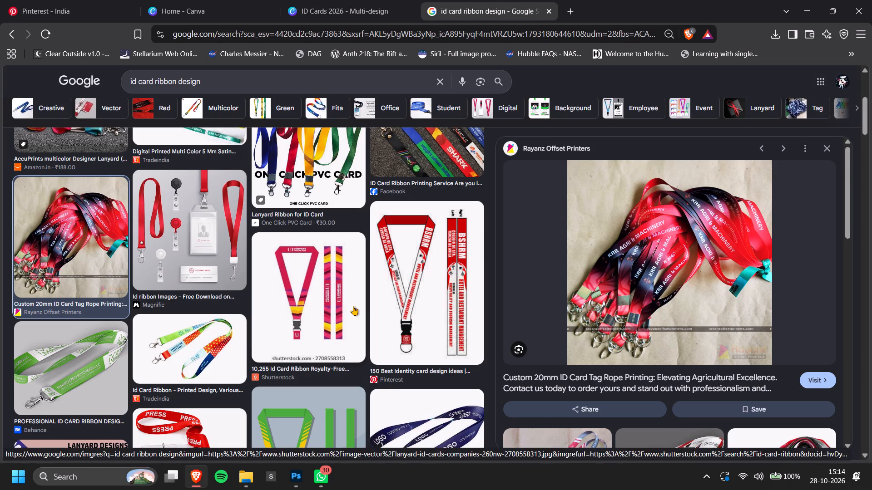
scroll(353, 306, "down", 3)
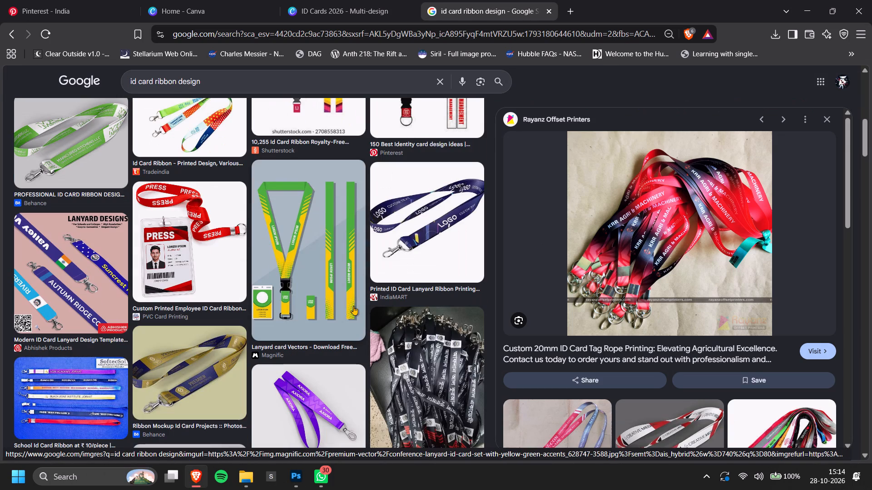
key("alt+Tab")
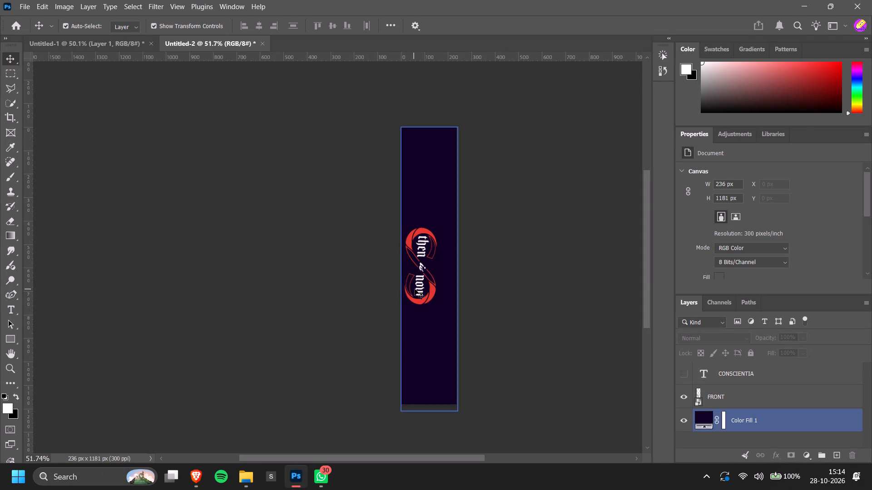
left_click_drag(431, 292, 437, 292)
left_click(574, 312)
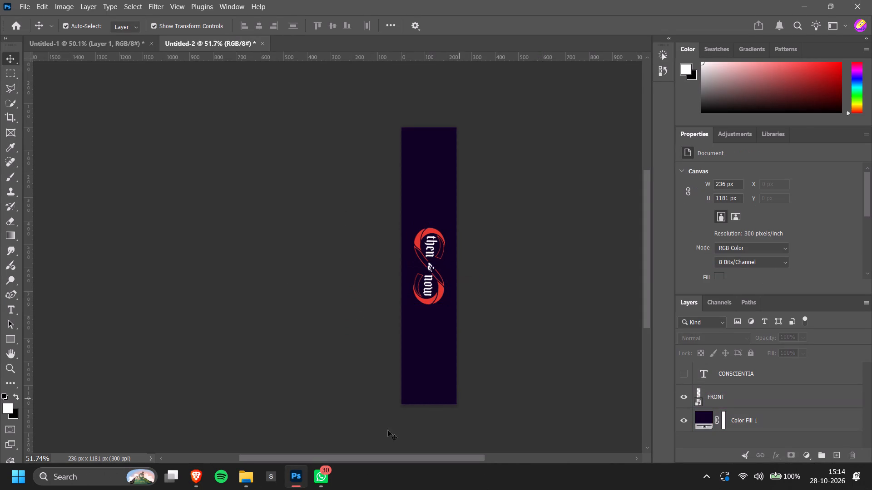
Look through the Documents folder in File Explorer for artwork for the banner, and go back to the Photoshop document.
left_click(241, 479)
scroll(565, 337, "up", 2)
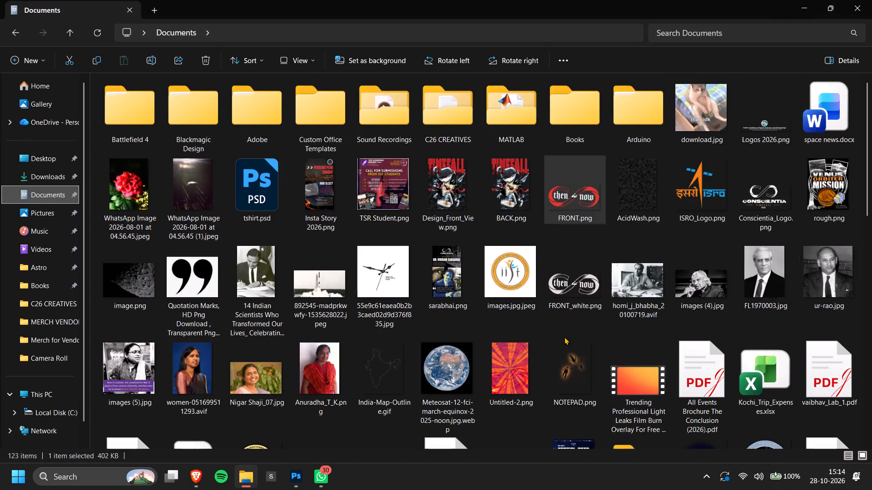
key("alt+Tab")
key("alt+Tab")
scroll(563, 214, "up", 3)
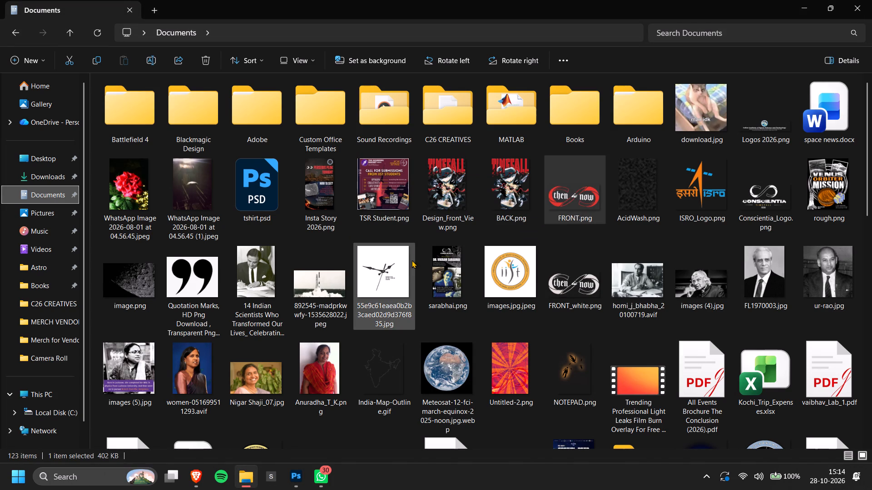
scroll(482, 288, "down", 3)
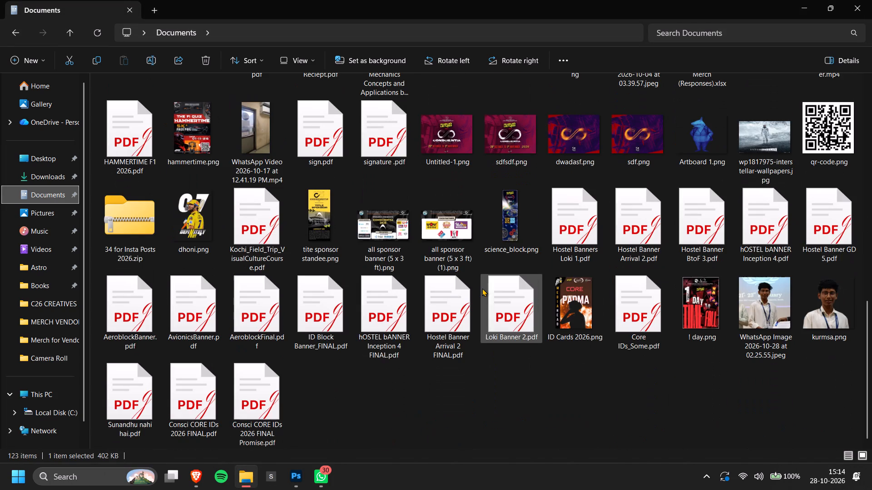
left_click(44, 230)
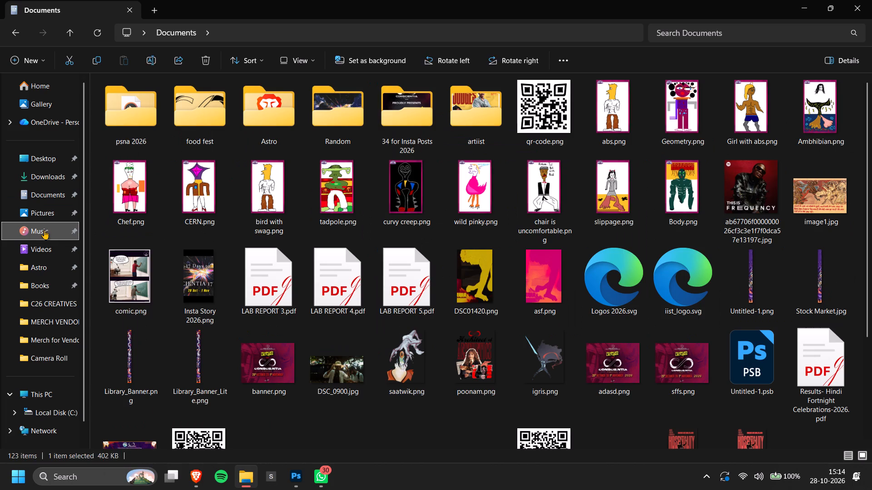
key("alt+Tab")
scroll(531, 309, "up", 2)
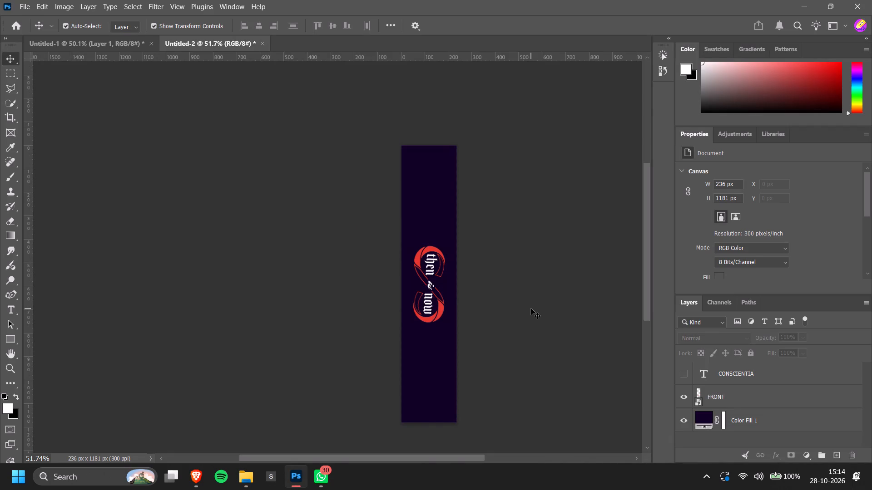
scroll(531, 309, "down", 1)
Switch to Pinterest in the browser and search for "broken pattern design".
left_click(201, 474)
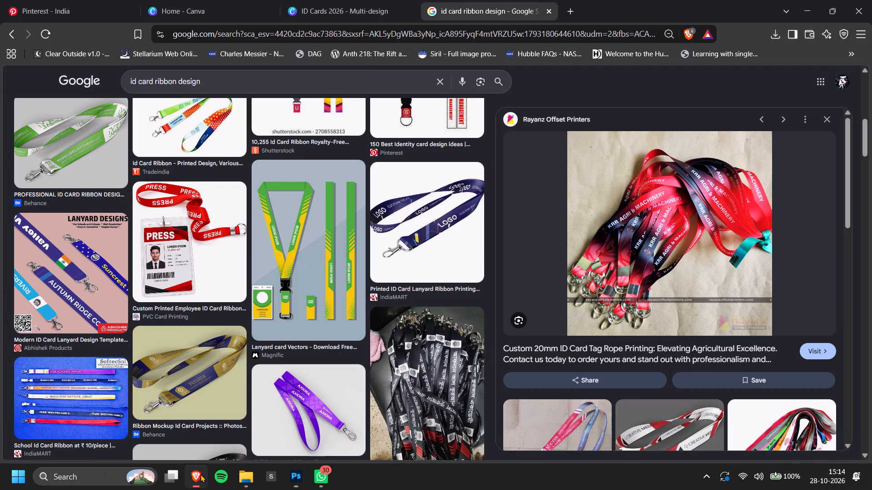
left_click(575, 11)
left_click(79, 0)
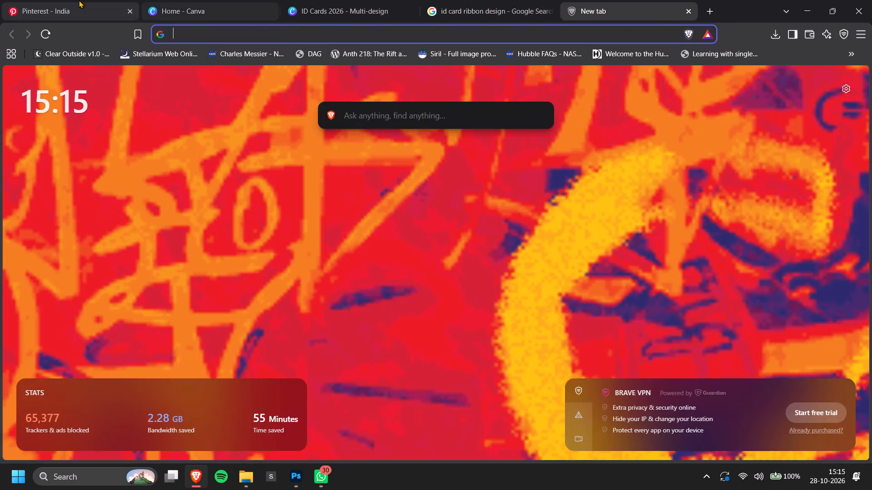
left_click(340, 87)
key("ctrl+a")
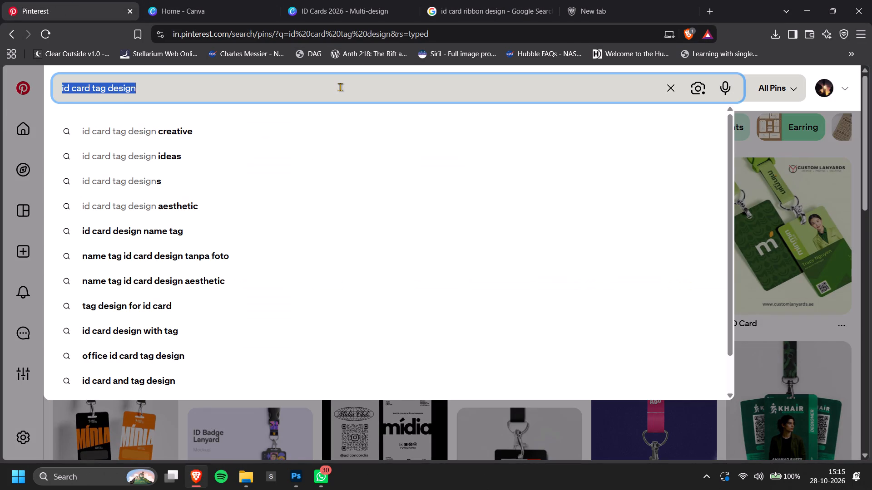
type("patr")
key("BackSpace")
key("BackSpace")
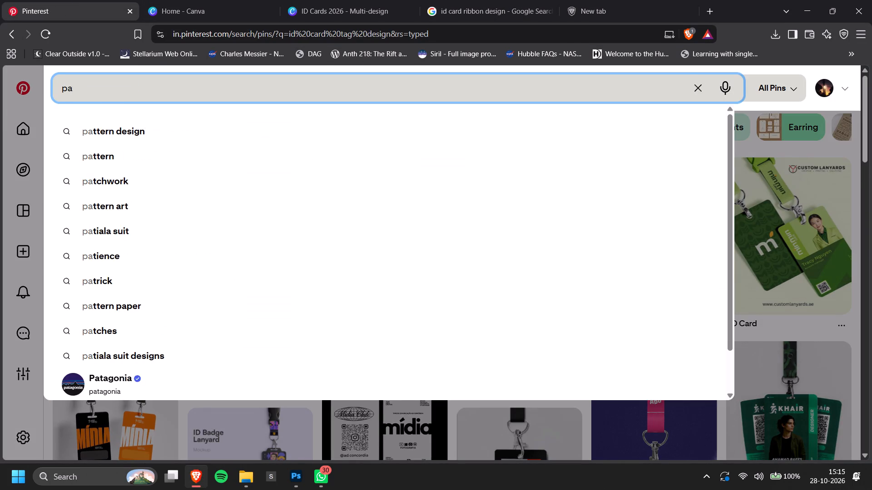
key("BackSpace")
key("BackSpace")
type("broken pattern design")
key("Return")
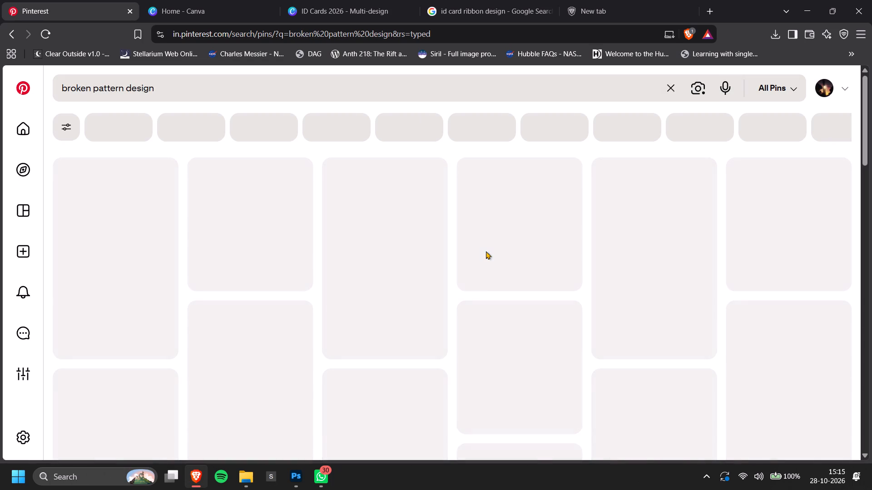
Look through the broken pattern pins and open the dark one with thin white crack lines.
scroll(429, 295, "down", 6)
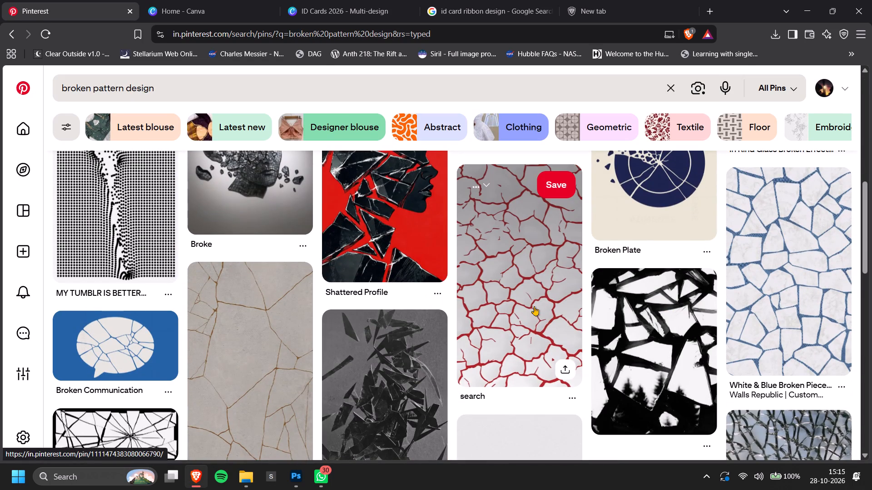
scroll(534, 306, "down", 3)
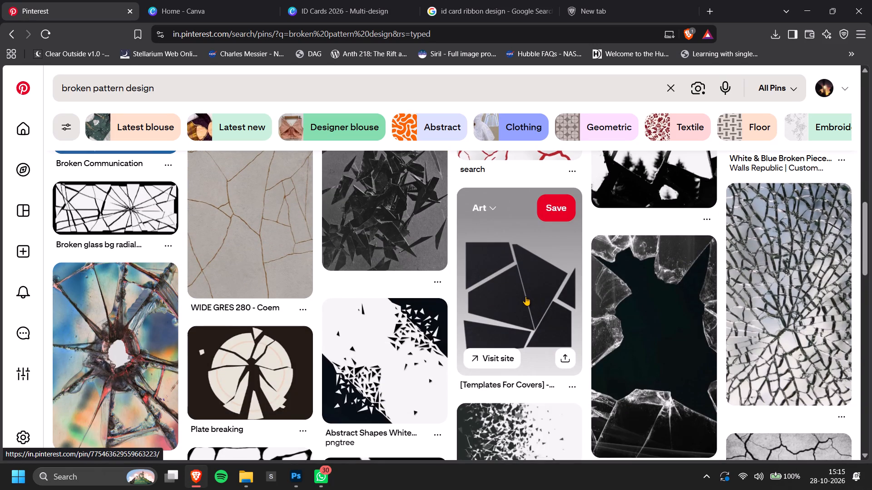
scroll(525, 296, "down", 3)
scroll(682, 332, "down", 1)
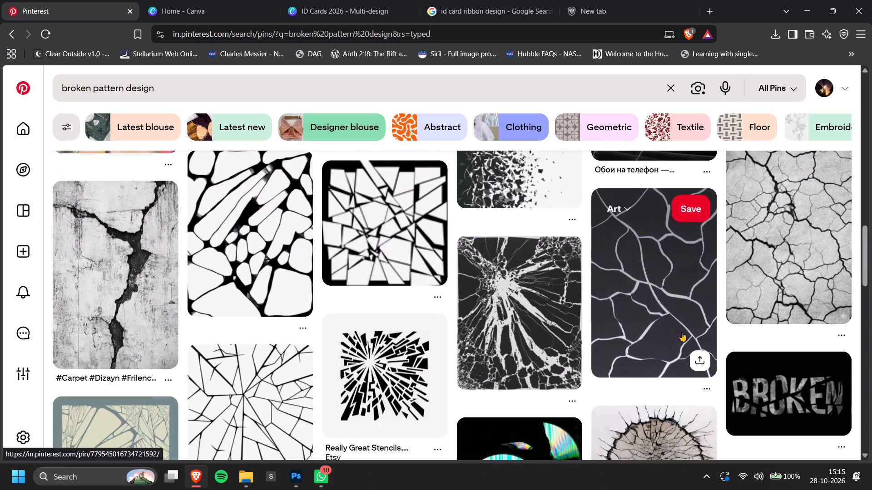
left_click(652, 306)
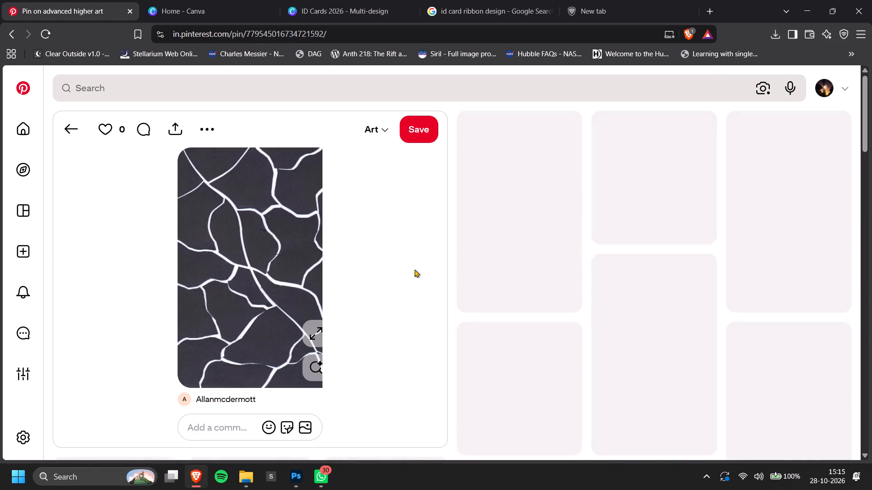
Examine the related crack-pattern pins and open the black one densely covered with white cracks.
scroll(474, 266, "down", 1)
scroll(493, 284, "up", 2)
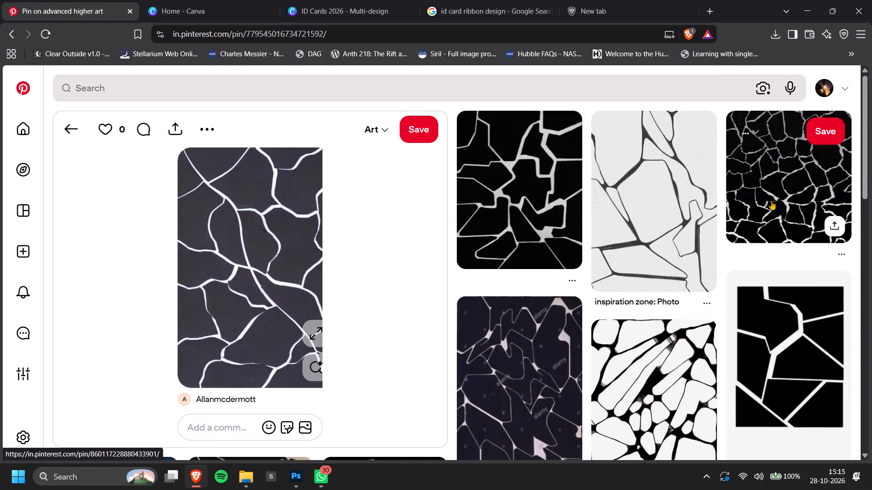
scroll(573, 245, "down", 3)
scroll(245, 289, "down", 1)
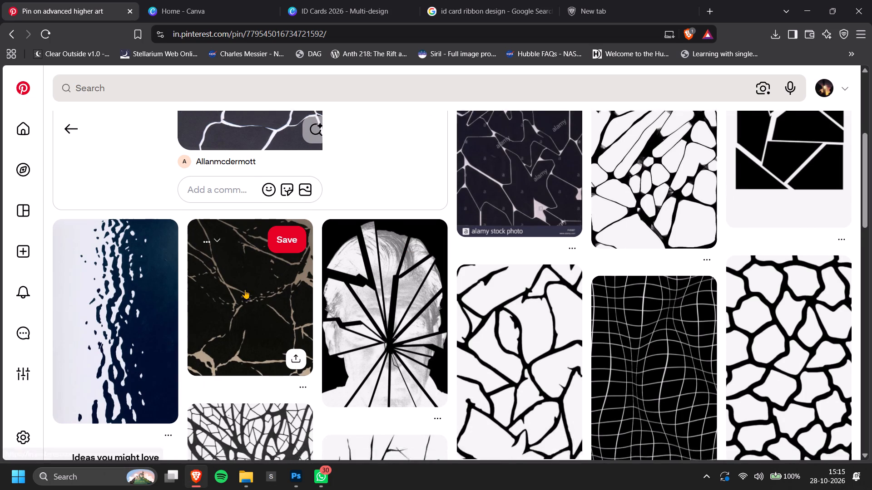
scroll(630, 316, "down", 2)
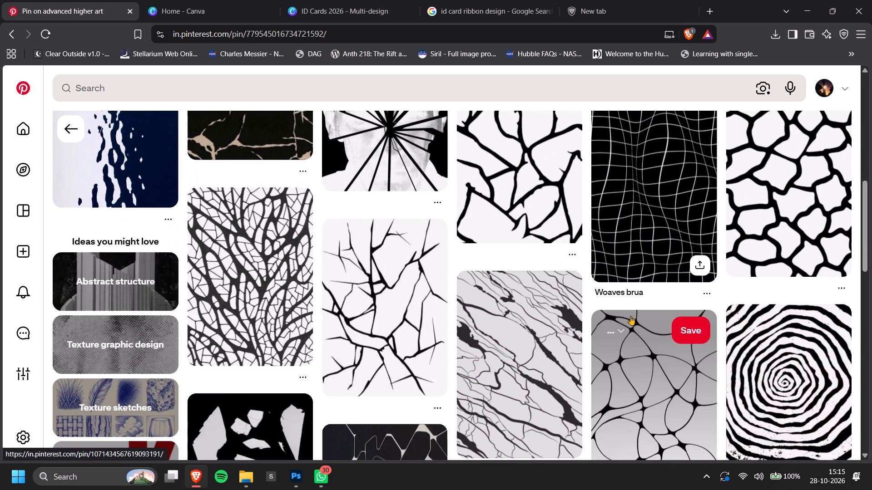
scroll(654, 346, "down", 1)
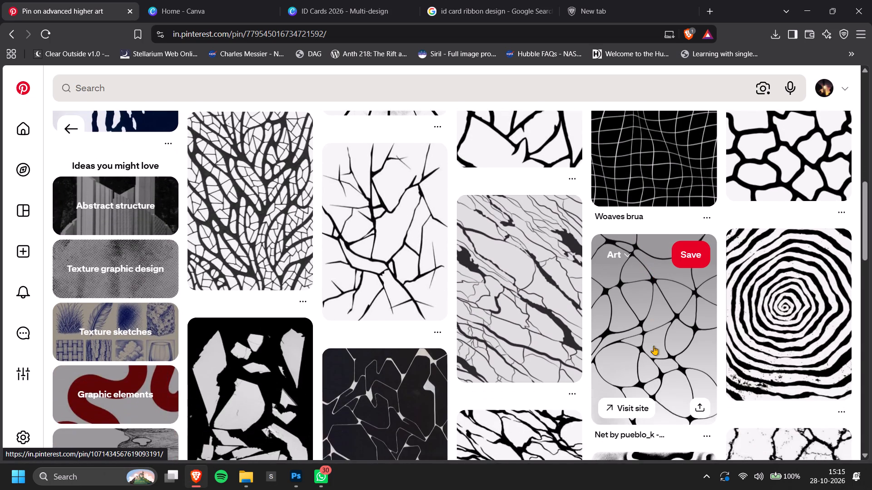
scroll(654, 346, "up", 9)
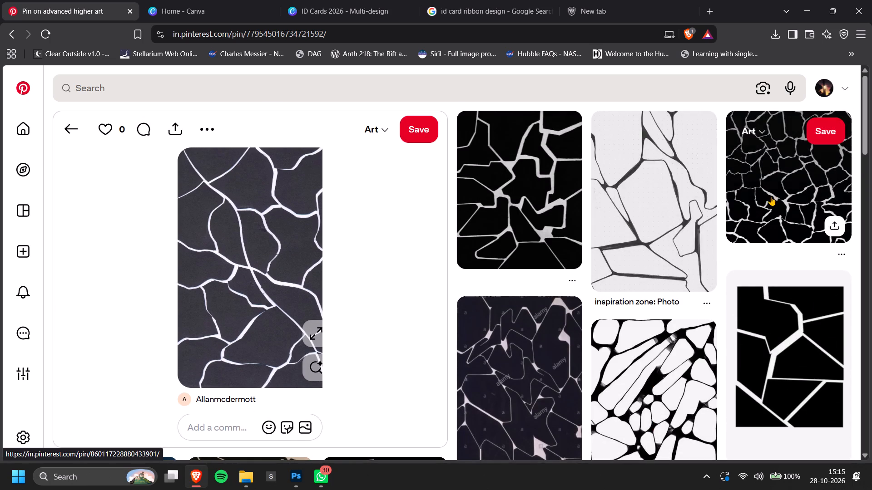
left_click(771, 196)
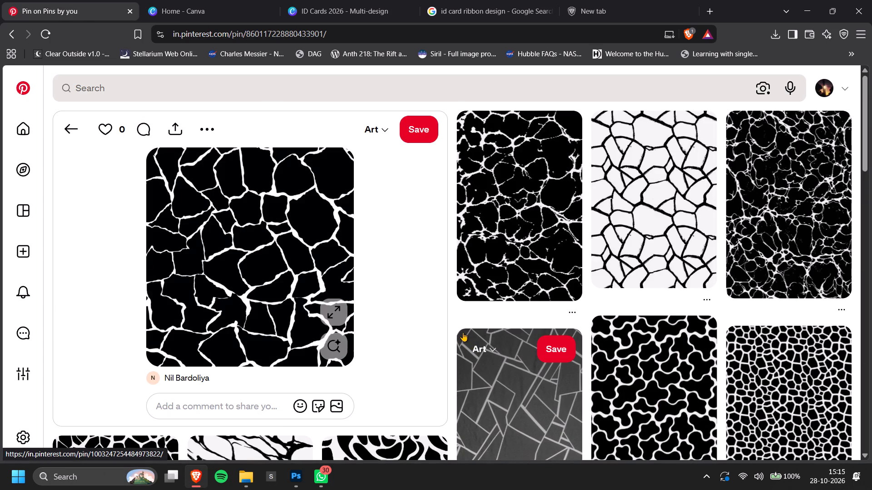
Open the related black crack pin with thick, blotchy white veins and examine its similar crack patterns.
scroll(463, 328, "down", 3)
scroll(426, 344, "up", 5)
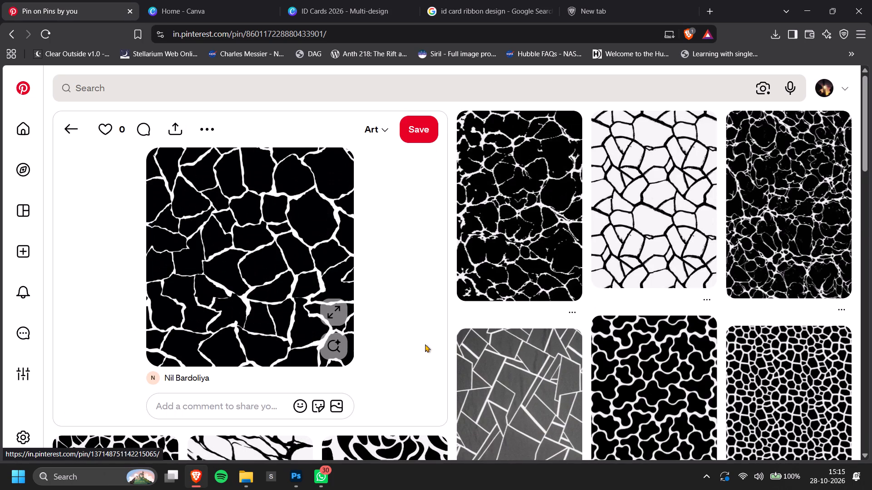
left_click(508, 215)
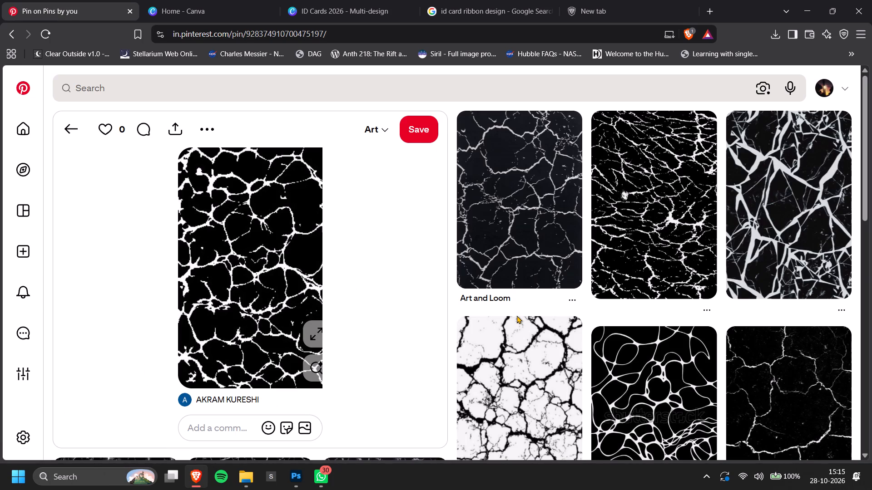
scroll(517, 315, "down", 5)
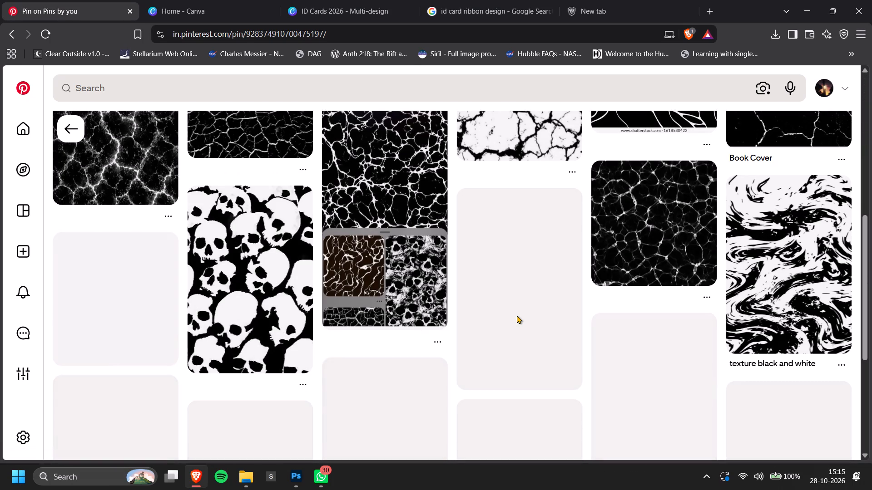
scroll(416, 270, "up", 3)
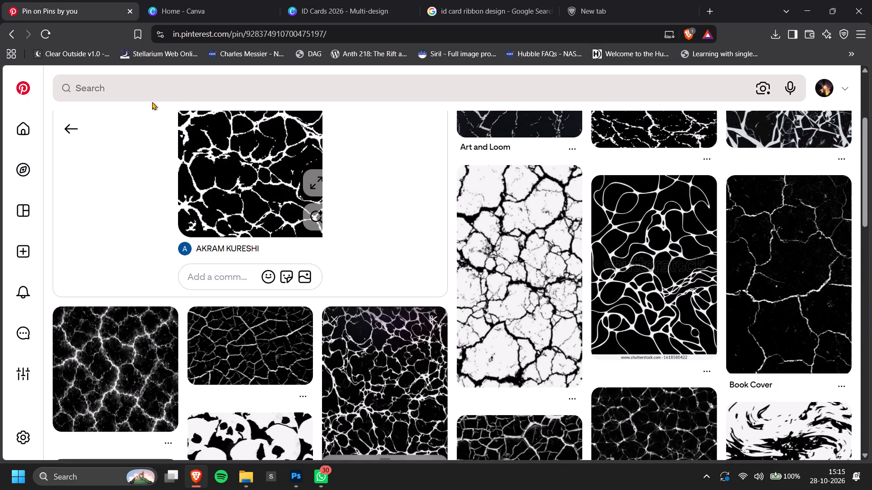
scroll(108, 167, "up", 4)
Search Pinterest for "fluid pattern design" and compare the first pins with the ribbon in Photoshop.
left_click(169, 73)
left_click(161, 87)
type("fluid pattern design")
key("Return")
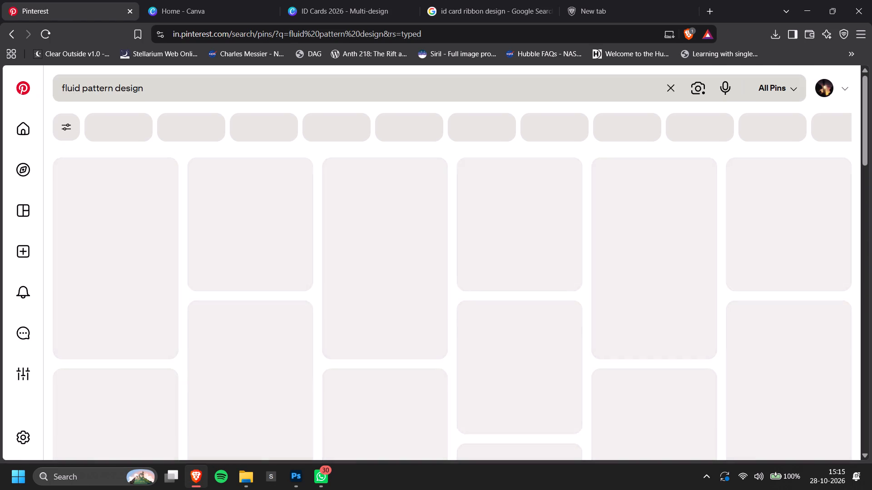
scroll(162, 93, "up", 1)
scroll(446, 188, "up", 1)
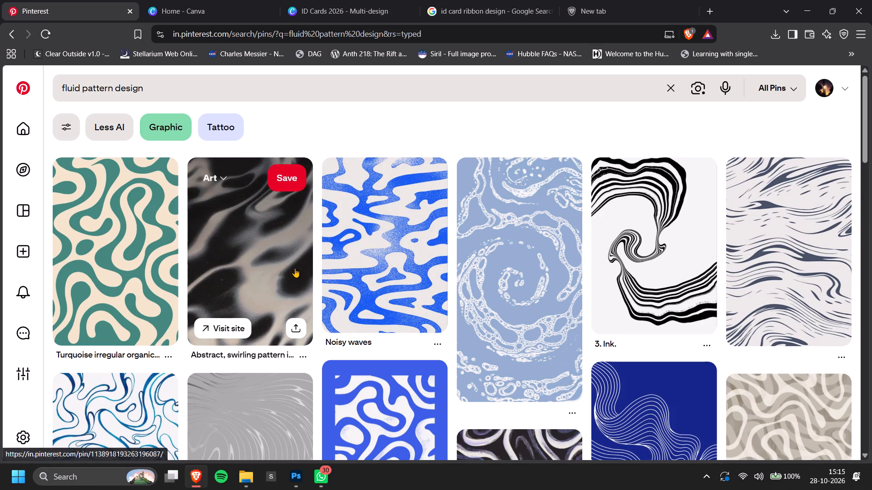
key("alt+Tab")
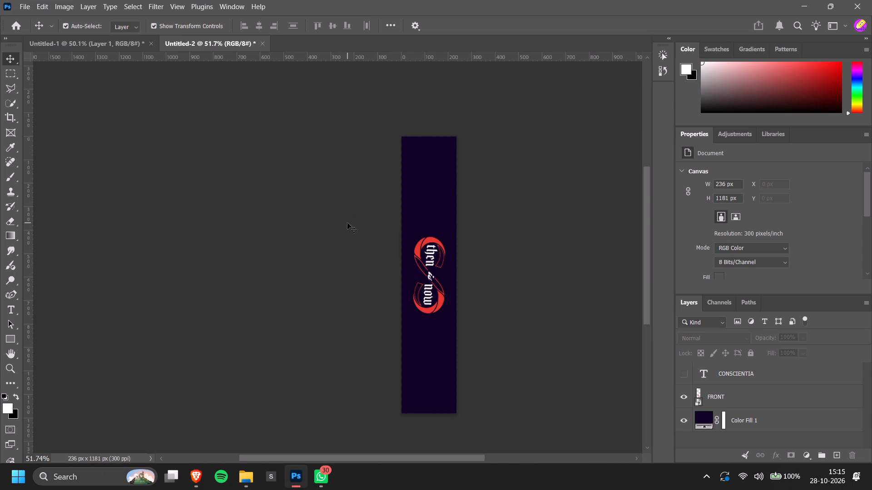
key("alt+Tab")
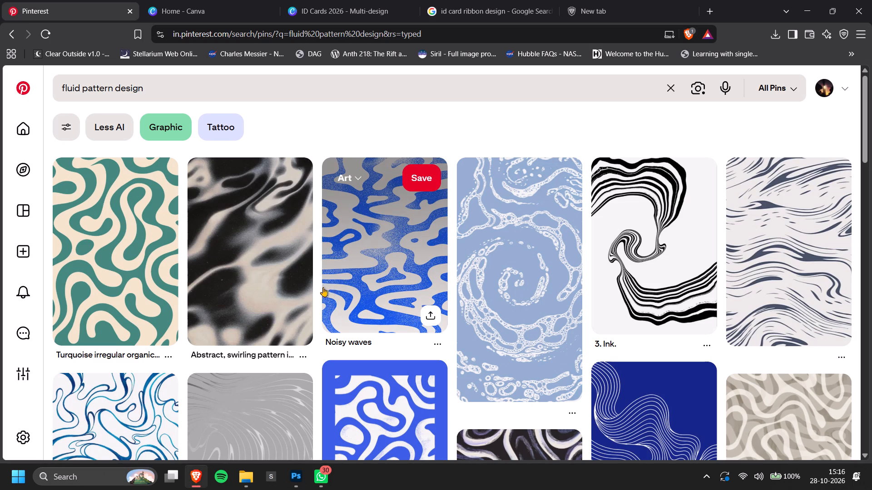
Open the coral-red and cream wavy pattern pin, copy its image, and paste it into the Photoshop ribbon document.
scroll(396, 333, "down", 2)
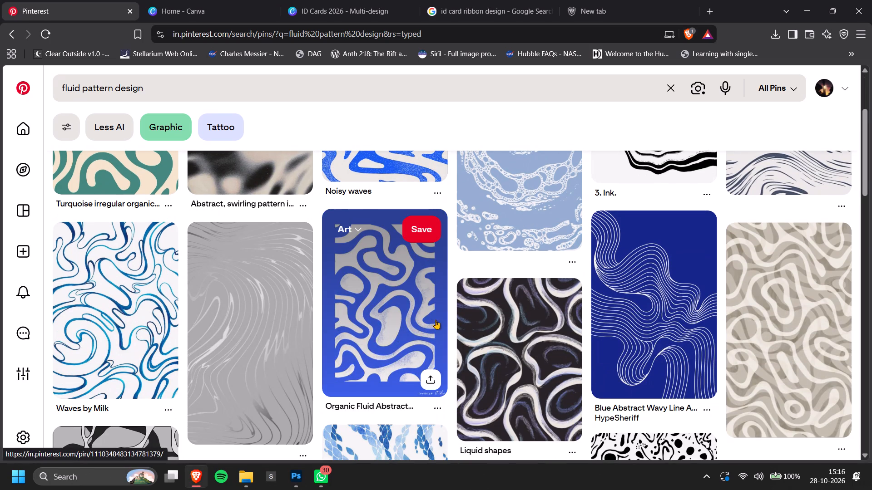
scroll(345, 356, "down", 5)
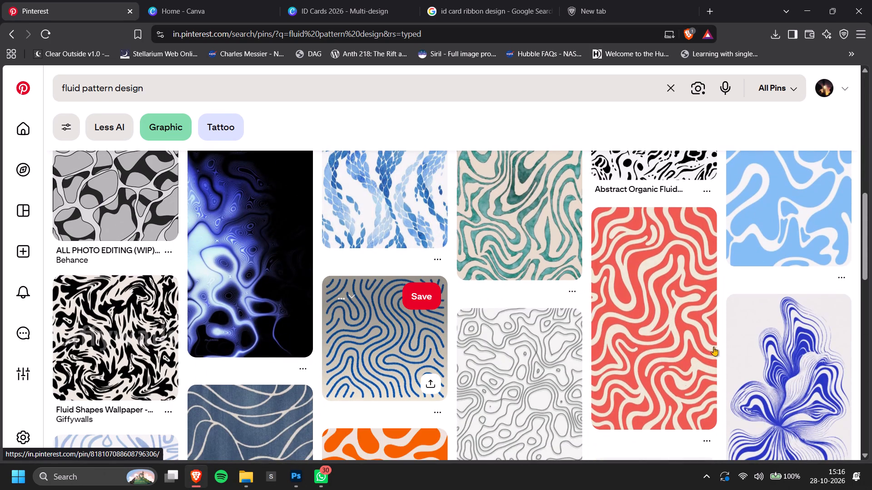
left_click(637, 321)
right_click(147, 245)
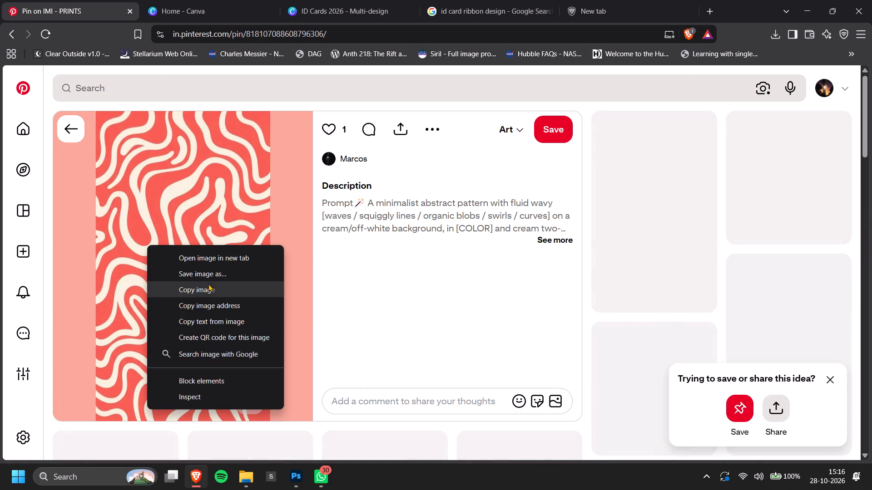
left_click(209, 285)
key("alt+Tab")
key("ctrl+v")
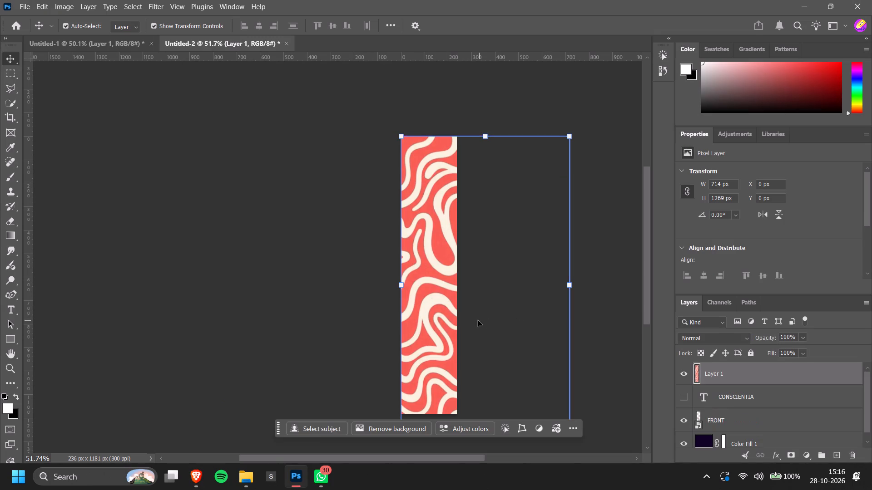
Move the pasted wavy pattern layer below the FRONT logo layer, above the dark violet fill.
double_click(154, 265)
left_click(433, 270)
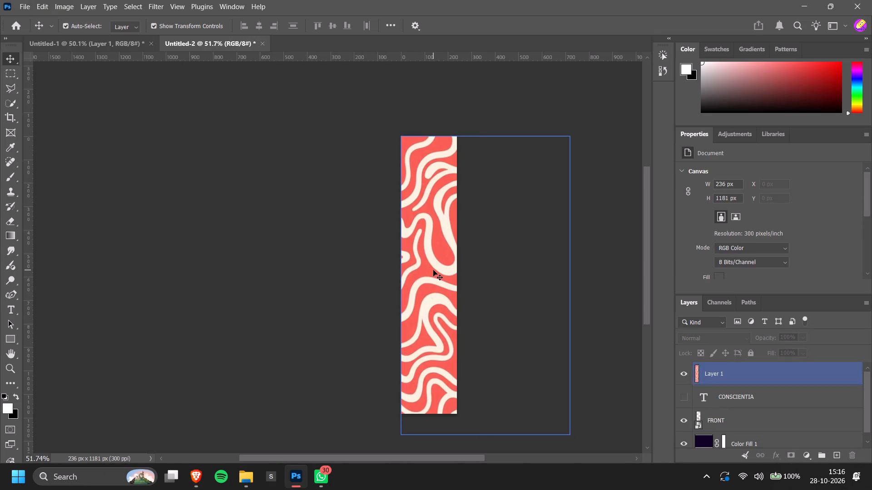
key("ctrl+bracketleft")
key("ctrl+bracketleft")
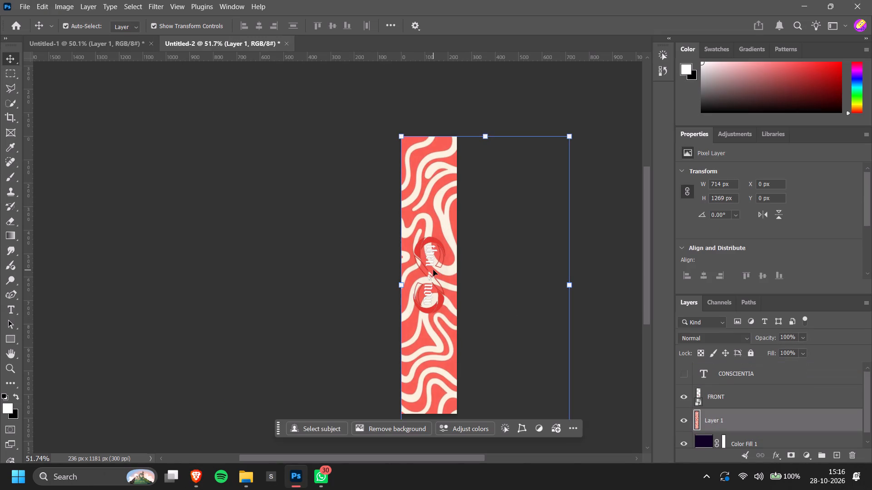
left_click(335, 252)
Set the blend mode of the FRONT logo layer to Subtract.
scroll(334, 255, "down", 2, "ctrl")
scroll(421, 292, "up", 3, "alt")
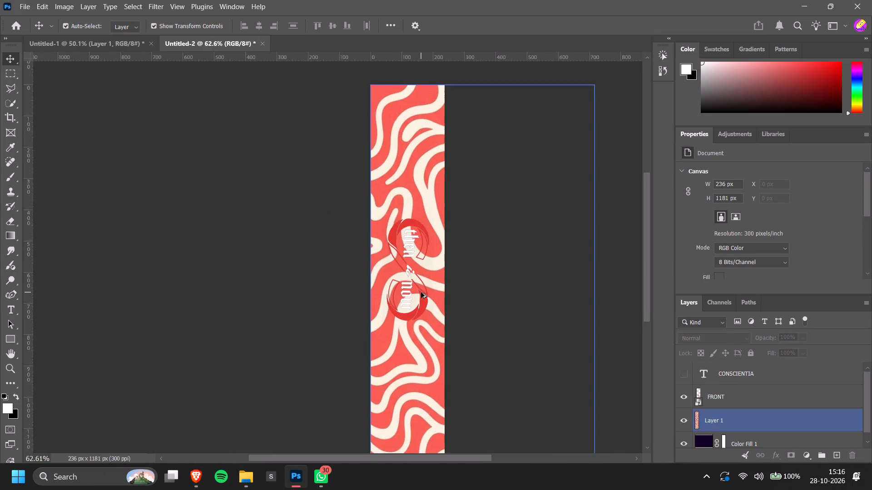
scroll(421, 292, "up", 1, "alt")
left_click(422, 296)
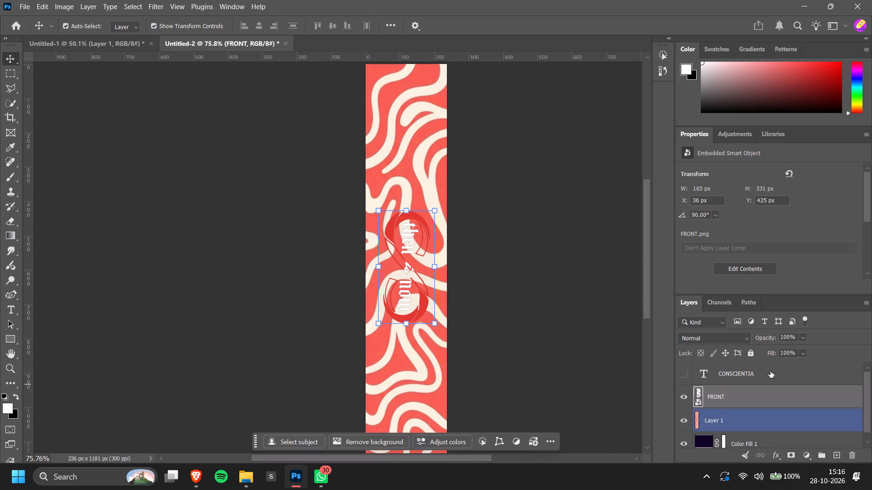
left_click(739, 340)
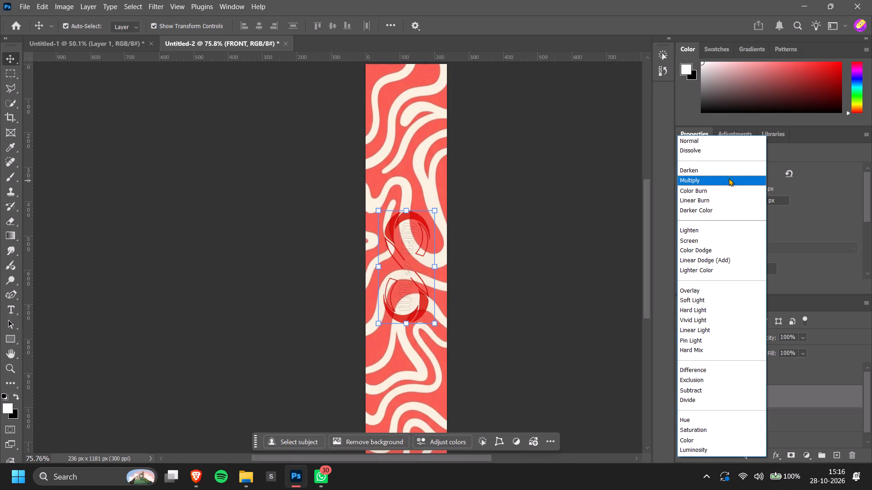
left_click(710, 392)
left_click(547, 368)
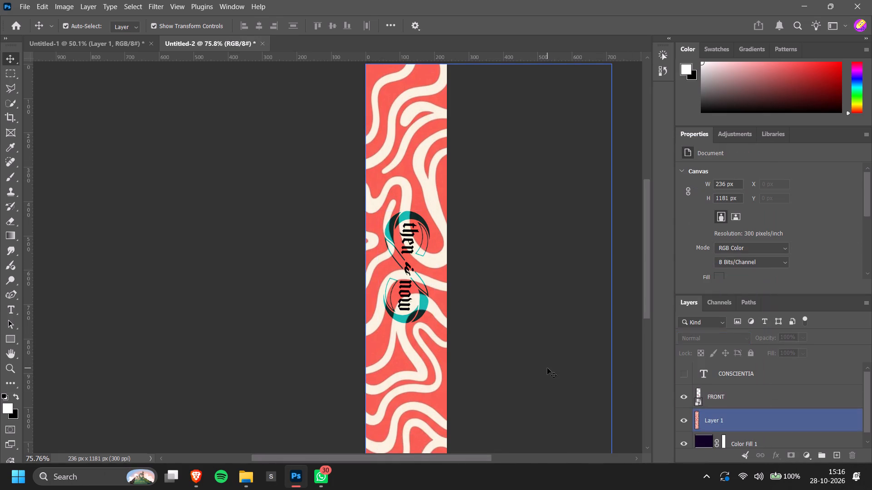
Select the wavy pattern layer and hide the FRONT logo layer.
scroll(547, 368, "down", 4, "alt")
left_click(523, 316)
left_click(616, 288)
scroll(524, 283, "down", 2, "ctrl")
scroll(365, 145, "up", 1, "alt")
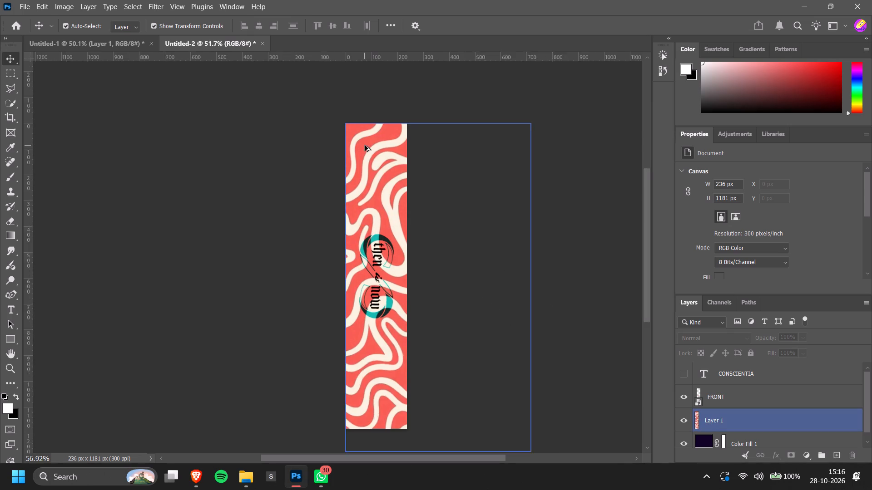
scroll(365, 145, "up", 2, "alt")
left_click(367, 148)
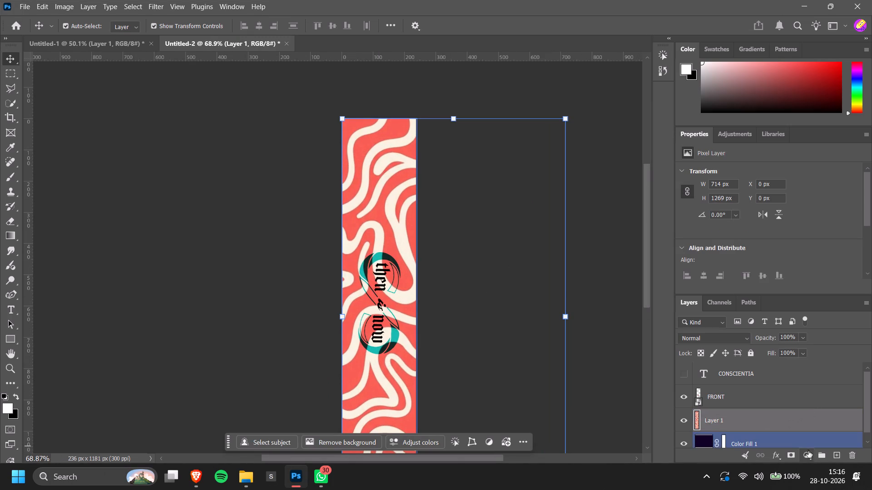
left_click(686, 397)
Use Color Range to sample the pattern's coral red and mask Layer 1 so only the red areas show.
left_click(131, 3)
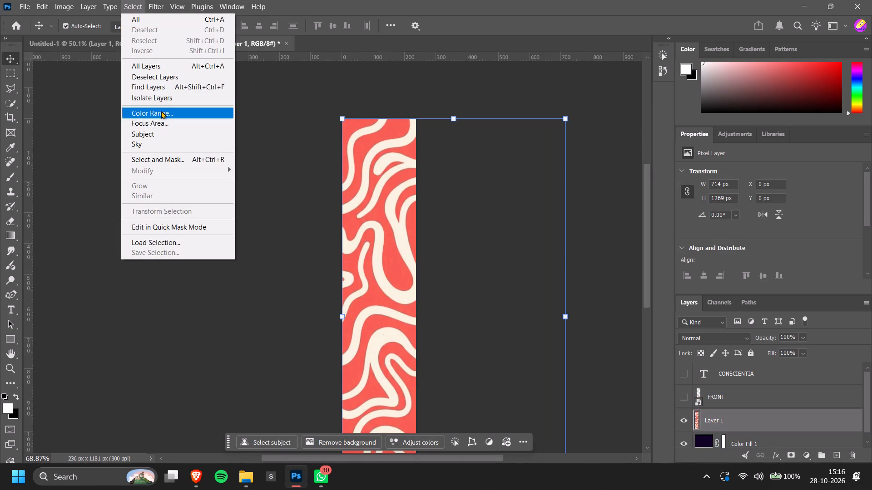
left_click(162, 113)
left_click(362, 147)
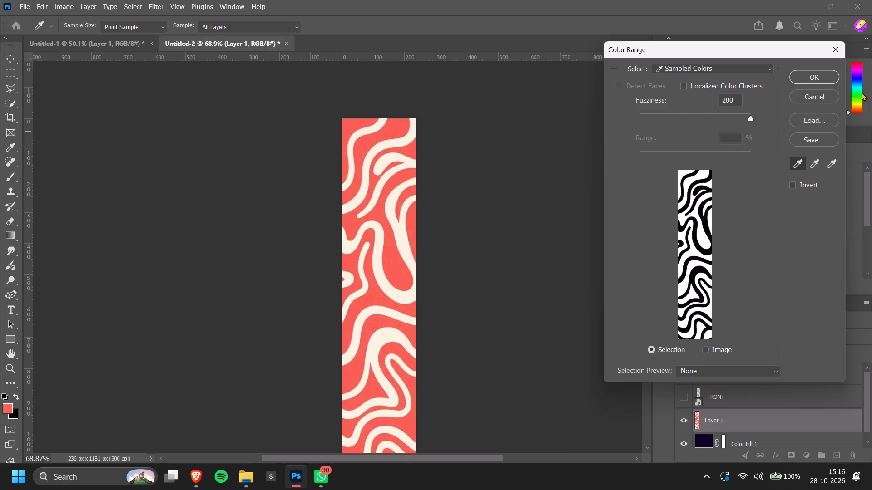
left_click(822, 77)
scroll(429, 205, "down", 3)
left_click(414, 72)
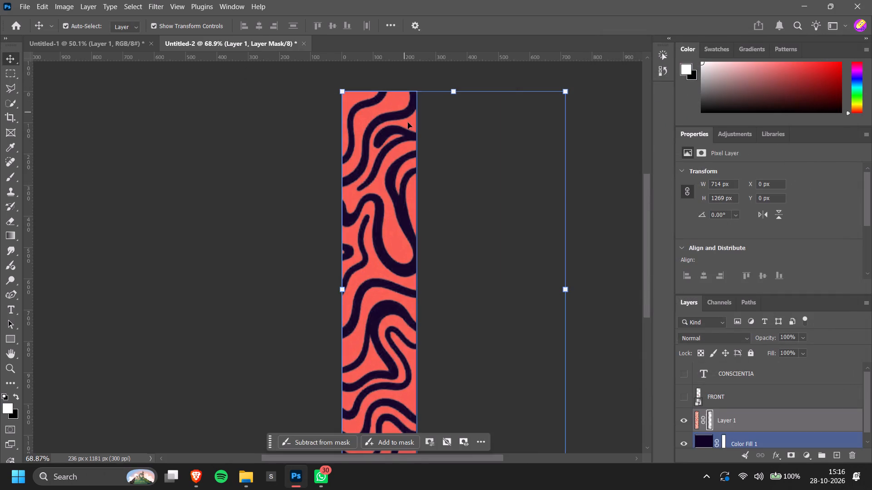
scroll(443, 163, "down", 3, "alt")
left_click(554, 223)
key("v")
Add a Posterize adjustment layer with 4 levels above the masked wavy pattern.
scroll(373, 233, "up", 3, "alt")
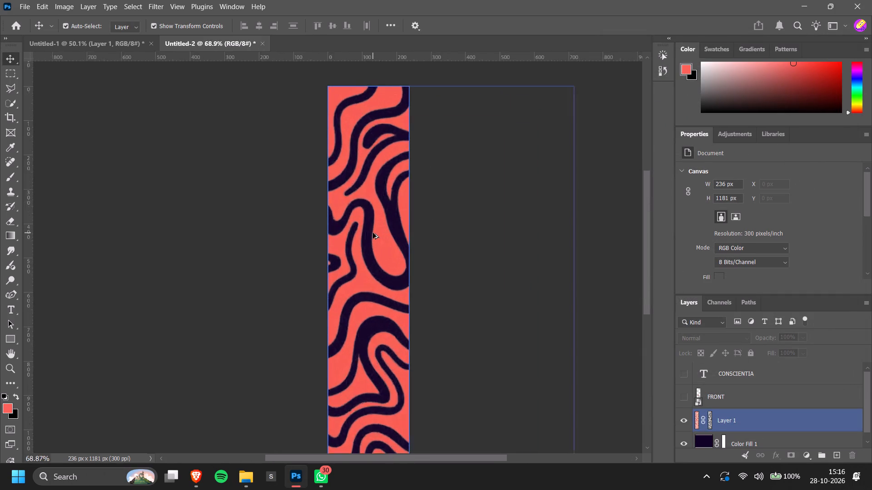
scroll(373, 233, "up", 11, "alt")
scroll(373, 233, "down", 5, "alt")
left_click(379, 232)
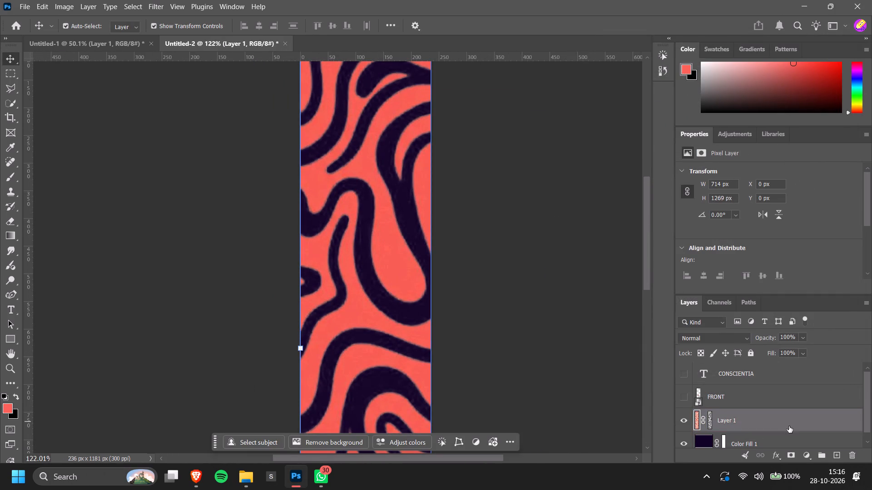
left_click(808, 451)
left_click(822, 394)
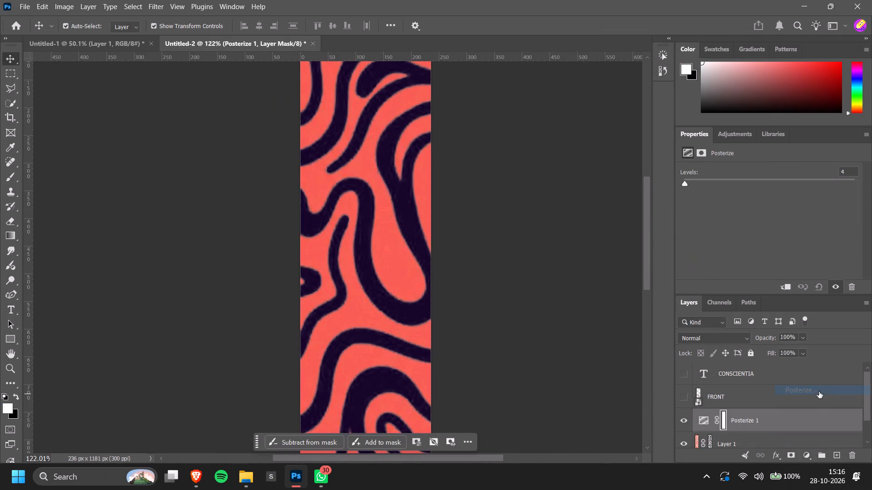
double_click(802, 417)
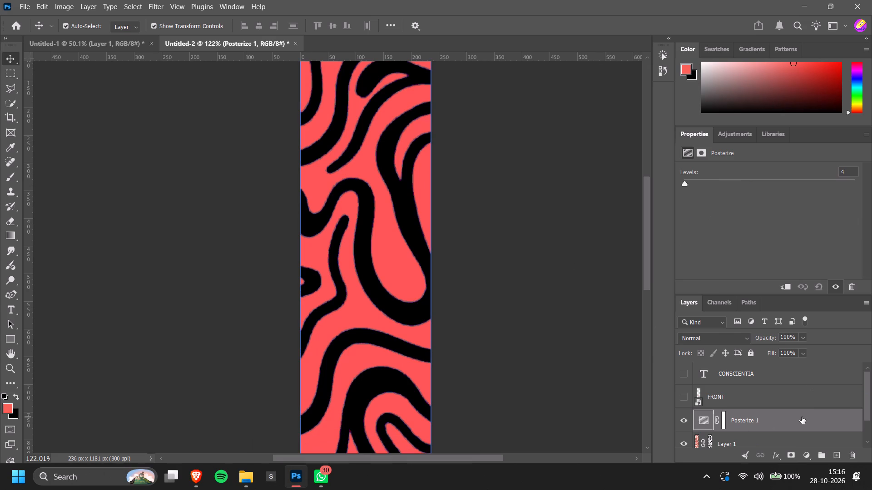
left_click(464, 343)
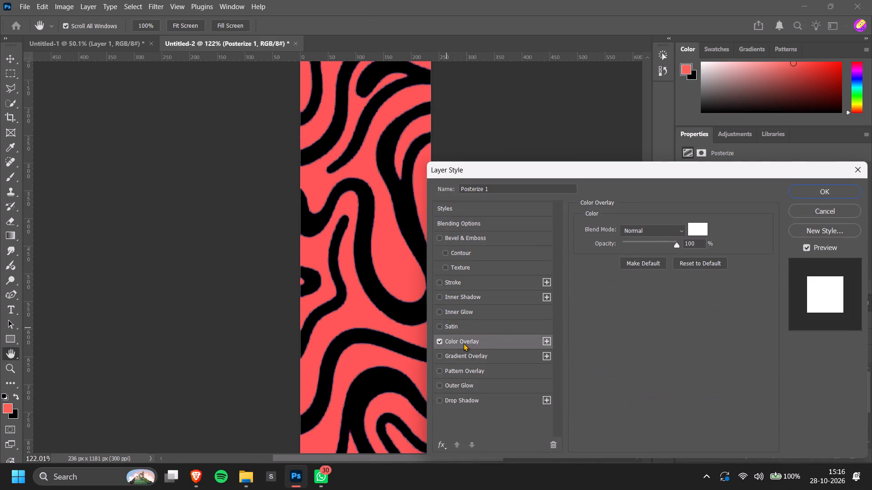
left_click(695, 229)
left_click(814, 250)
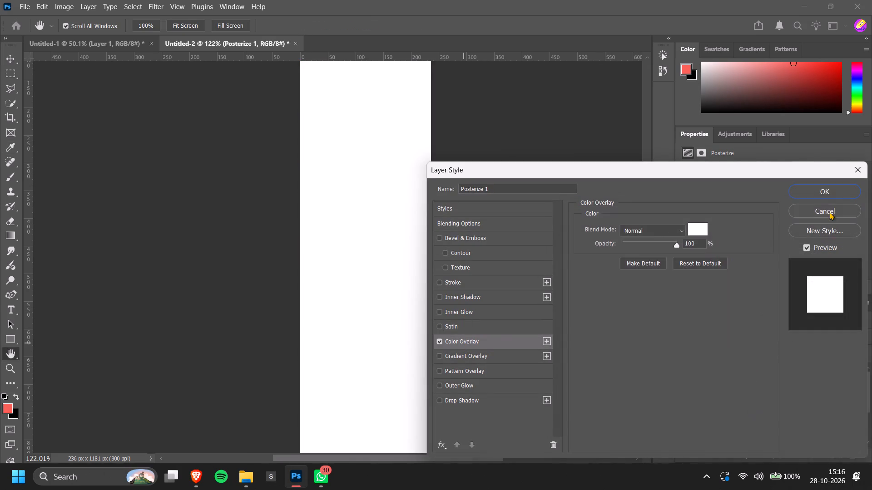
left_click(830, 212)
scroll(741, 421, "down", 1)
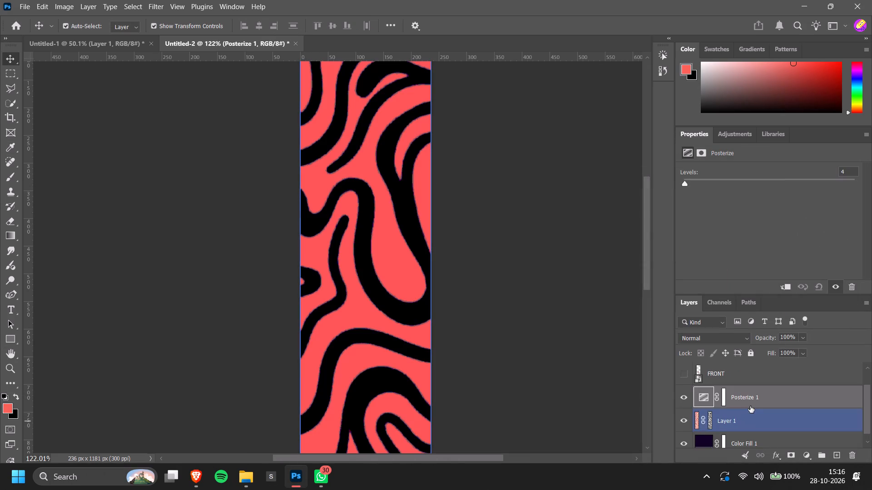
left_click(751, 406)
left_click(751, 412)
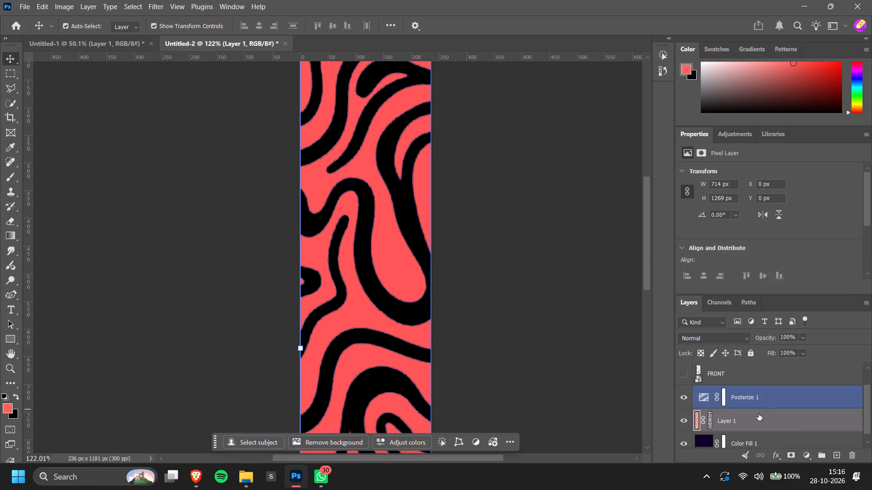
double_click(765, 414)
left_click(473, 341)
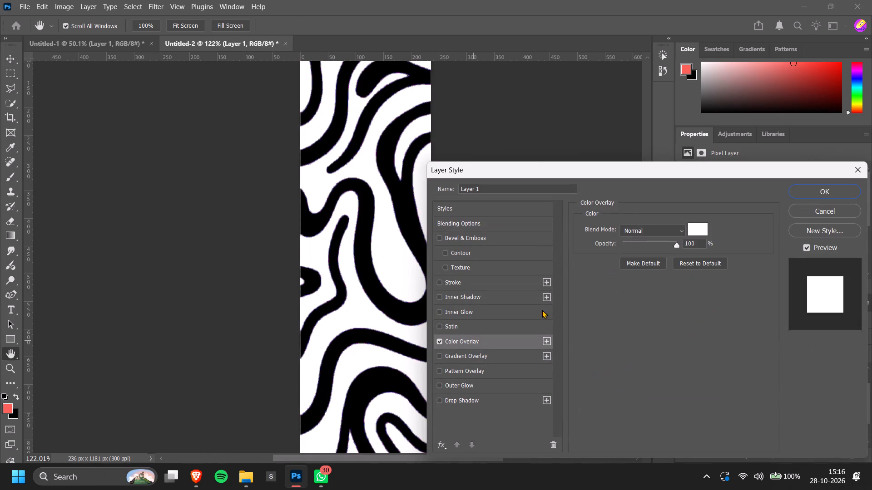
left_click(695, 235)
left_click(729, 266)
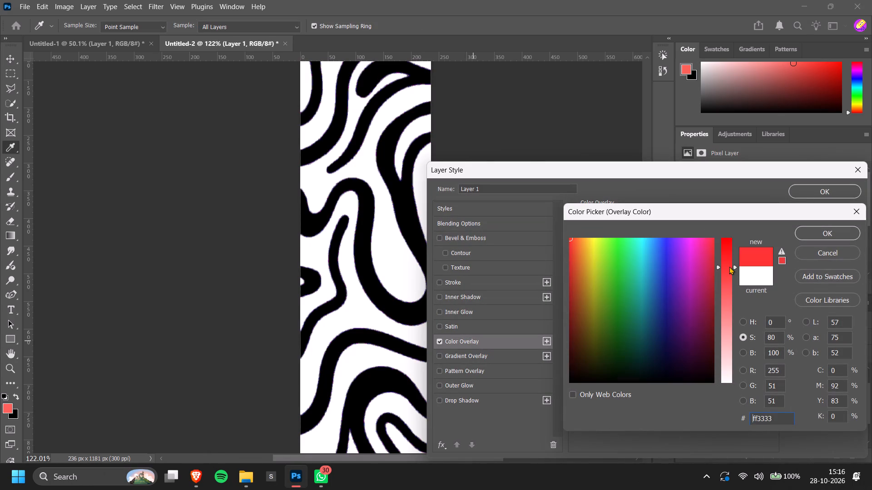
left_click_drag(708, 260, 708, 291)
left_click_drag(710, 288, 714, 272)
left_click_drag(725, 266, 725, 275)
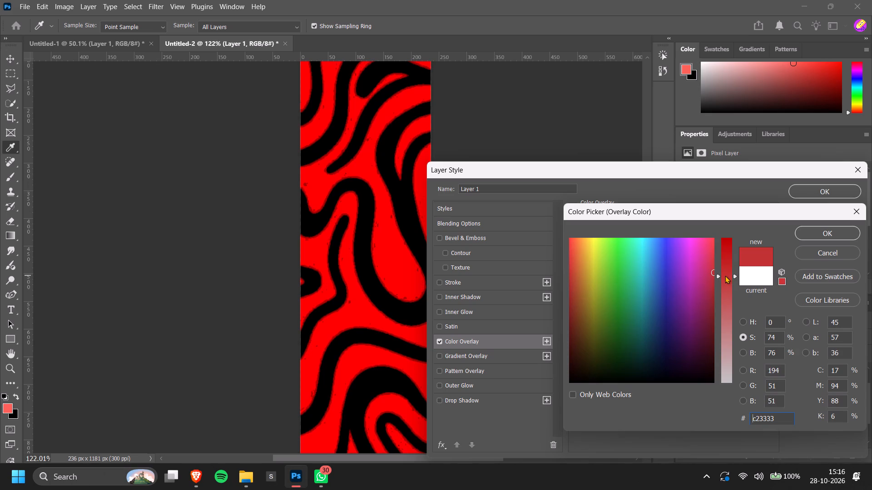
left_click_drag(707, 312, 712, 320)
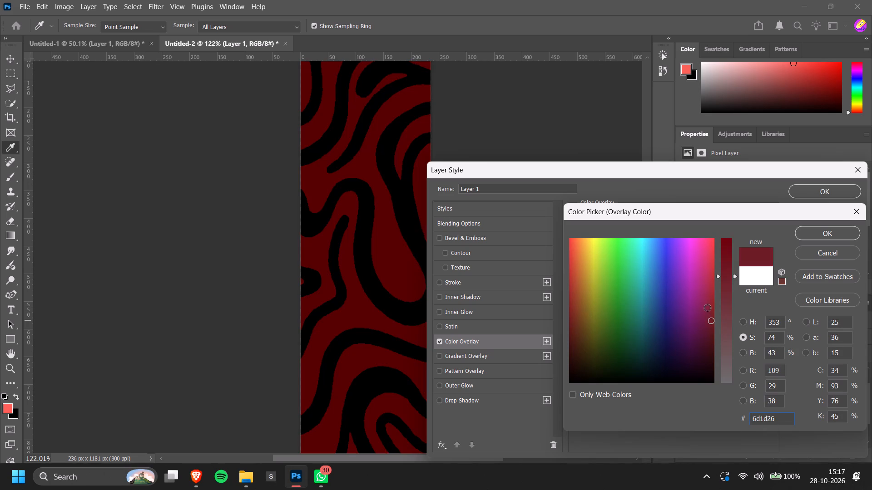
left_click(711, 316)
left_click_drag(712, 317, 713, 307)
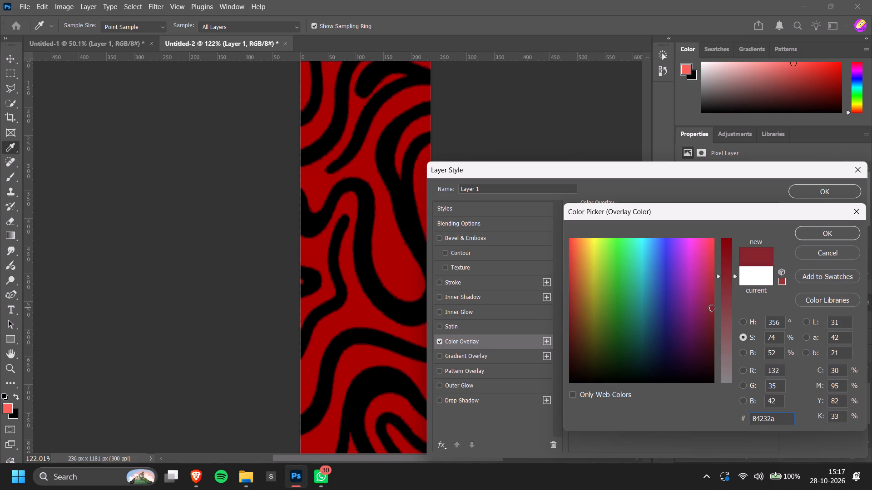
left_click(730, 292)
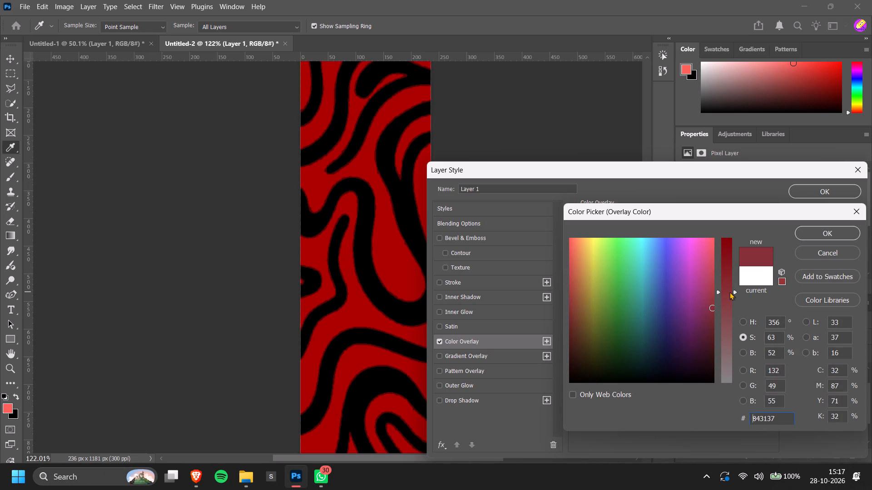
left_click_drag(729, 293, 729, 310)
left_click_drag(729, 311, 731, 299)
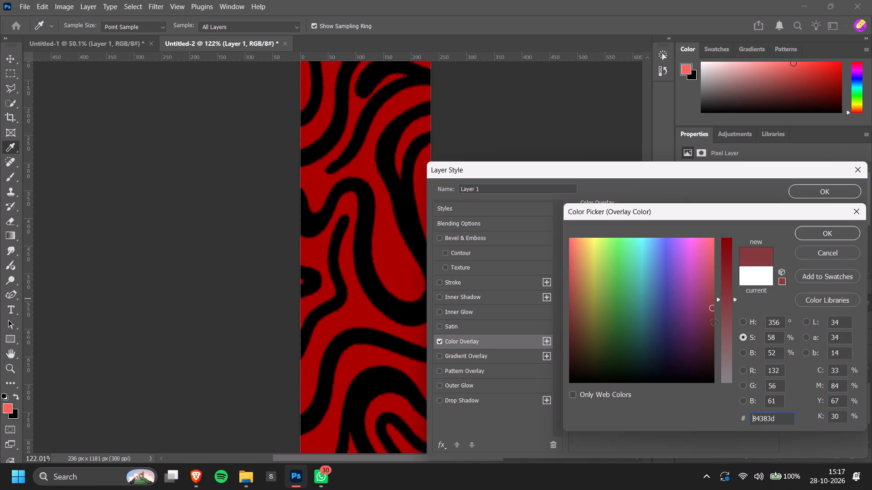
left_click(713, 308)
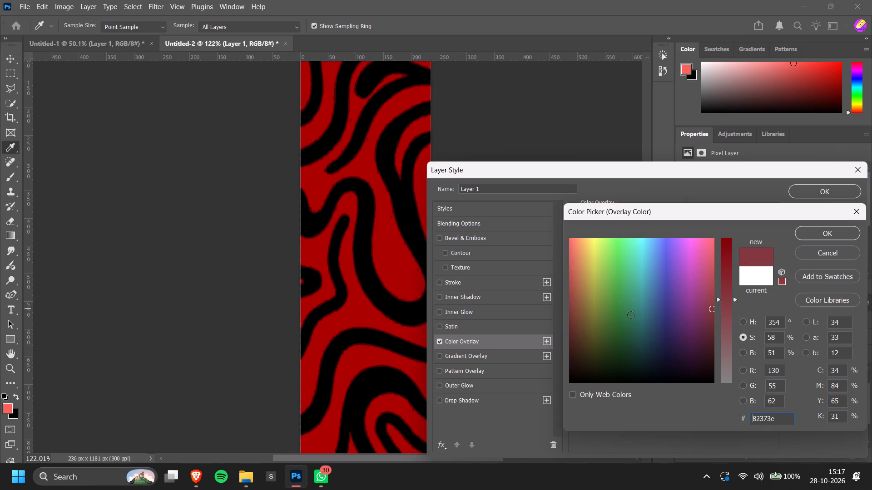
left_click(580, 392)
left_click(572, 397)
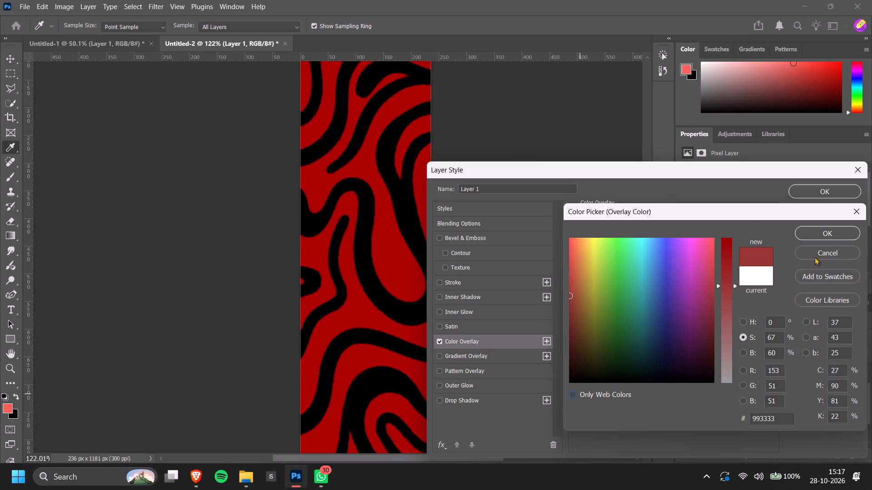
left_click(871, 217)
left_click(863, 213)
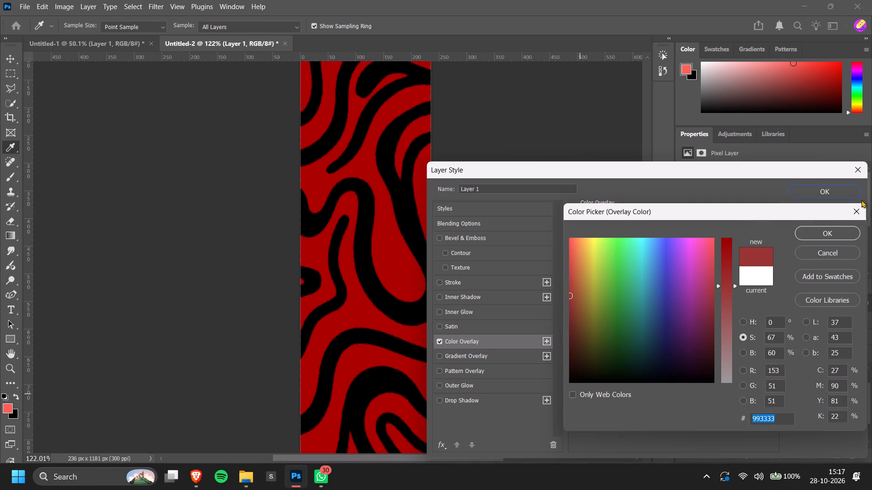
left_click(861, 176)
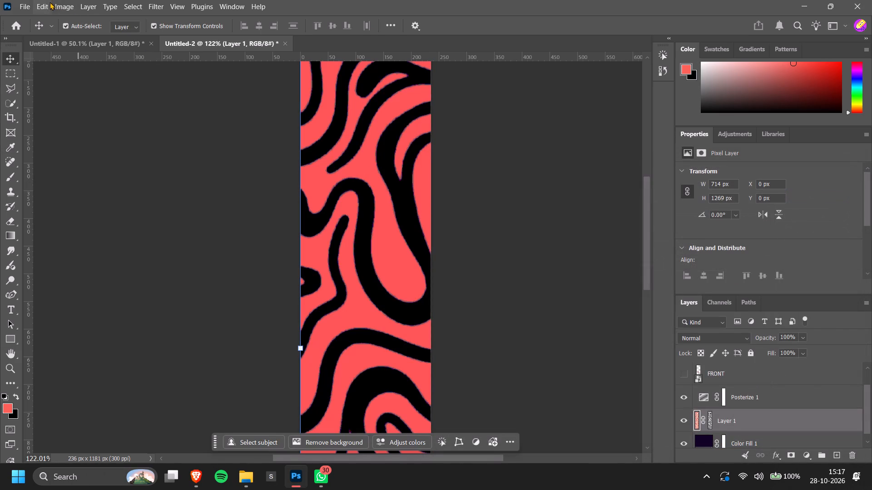
Convert the ribbon document's colour mode to CMYK without rasterizing the smart objects.
left_click(55, 1)
left_click(131, 24)
left_click(216, 69)
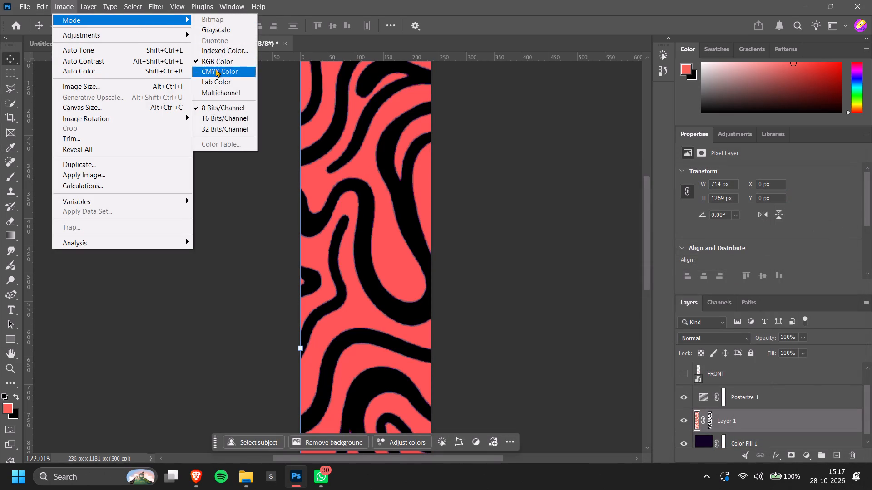
left_click(521, 186)
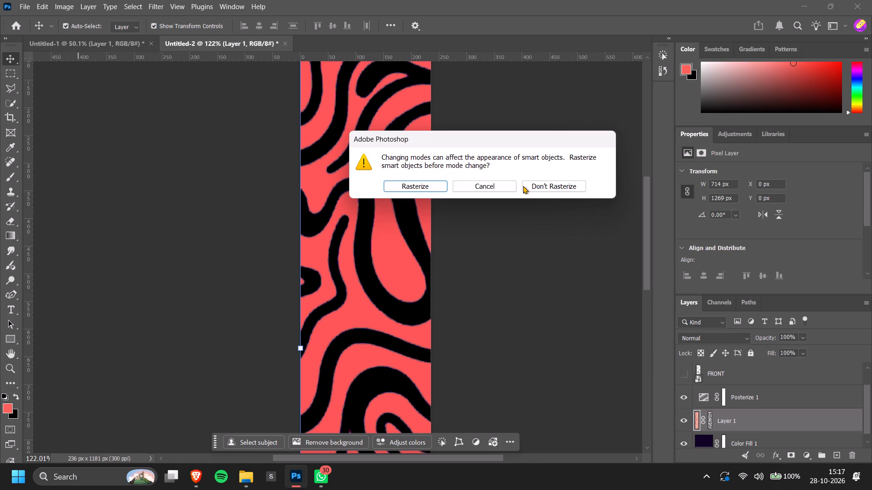
left_click(547, 186)
left_click(461, 204)
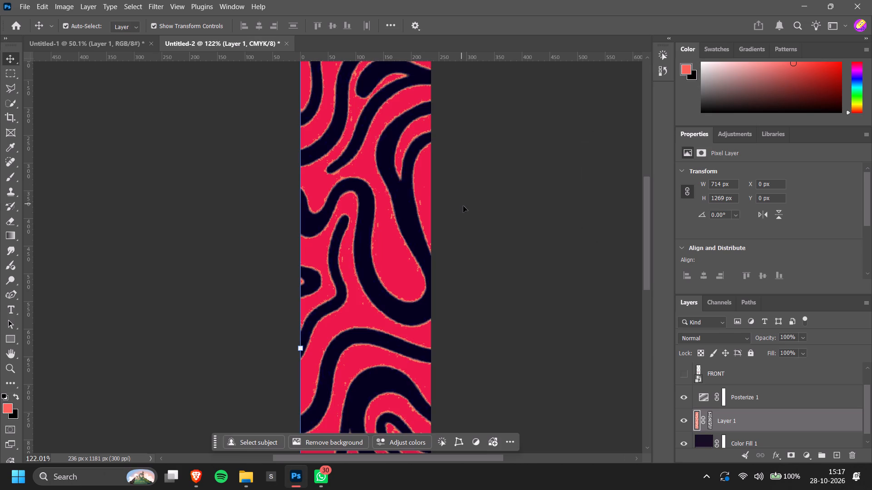
left_click(504, 272)
Apply a Color Overlay in dark red 95292c to Layer 1, with Normal blend mode and 100% opacity.
double_click(797, 420)
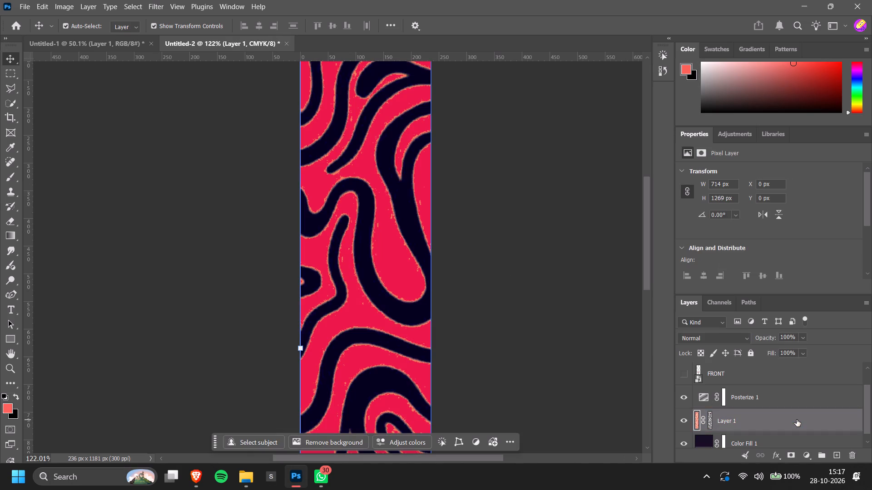
left_click(488, 345)
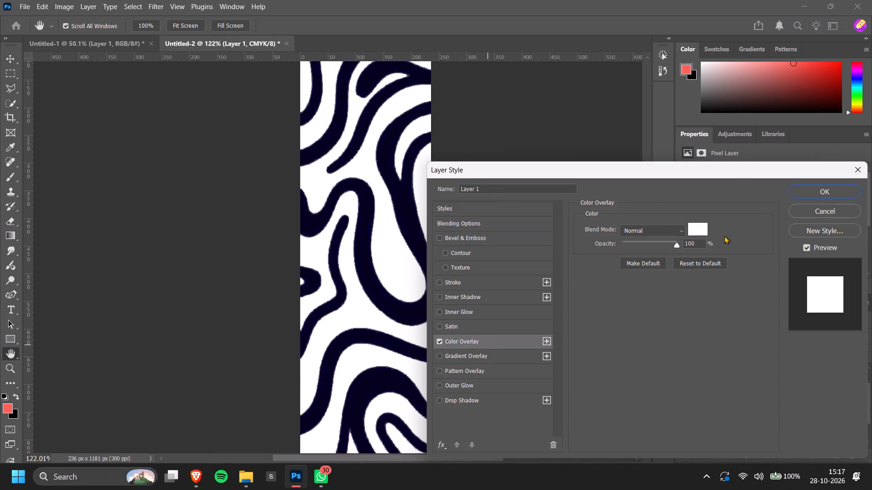
left_click(708, 231)
left_click(704, 230)
left_click_drag(725, 280, 729, 272)
left_click(712, 287)
left_click(712, 284)
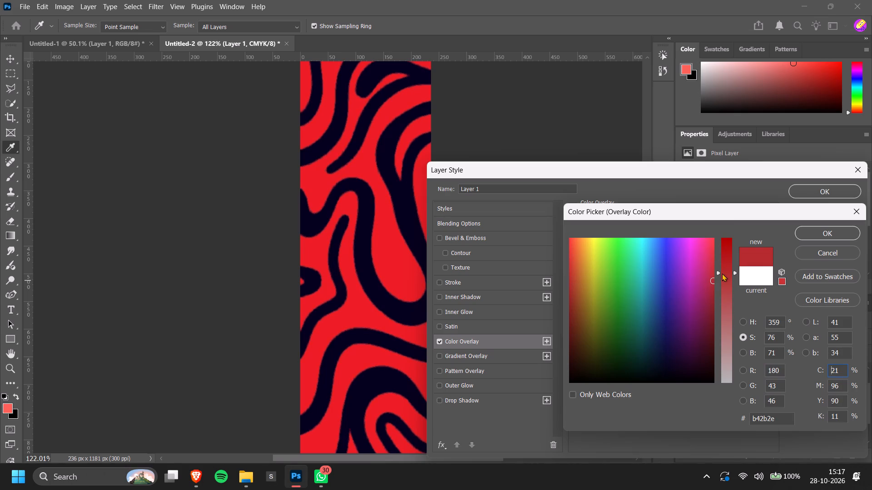
left_click(713, 298)
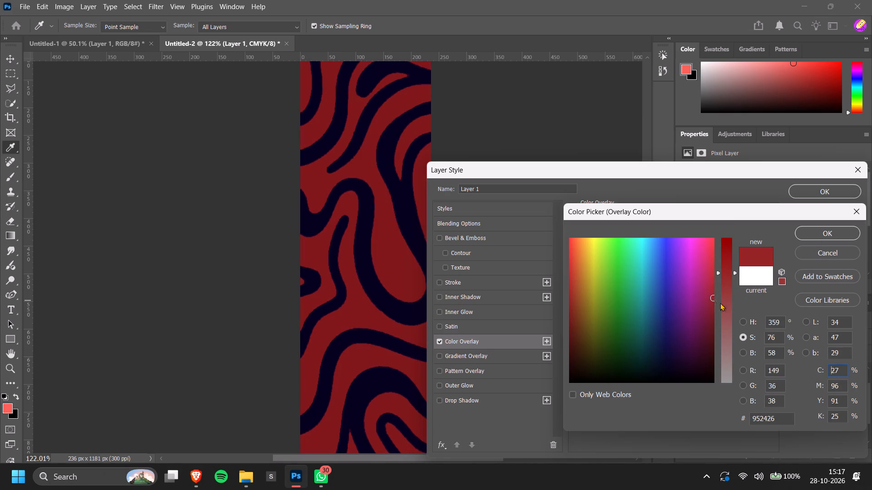
left_click(730, 293)
left_click(730, 284)
left_click(731, 278)
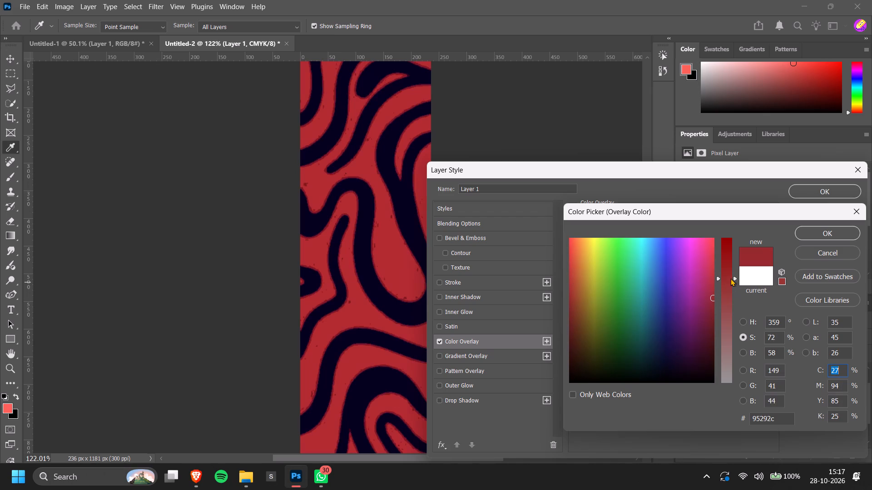
left_click(731, 274)
left_click(730, 277)
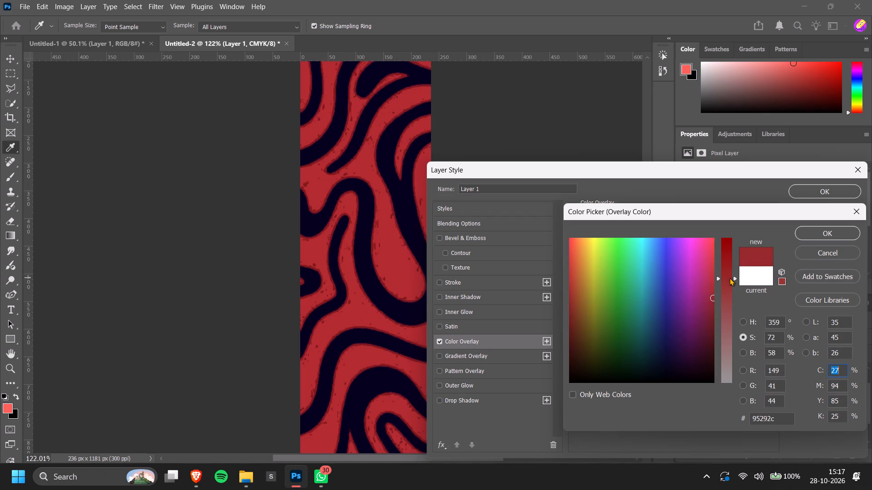
left_click(795, 242)
left_click(803, 236)
left_click(824, 192)
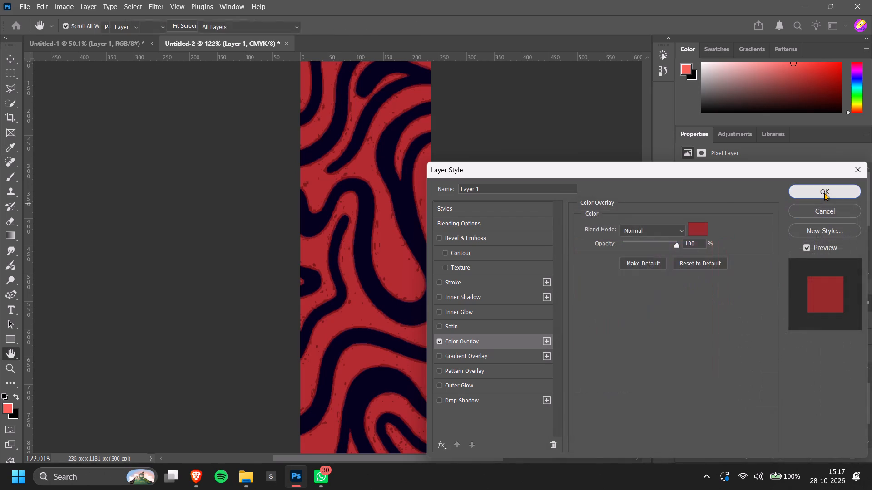
Compare the pattern with and without the Posterize 1 adjustment layer, and delete that layer.
left_click(688, 398)
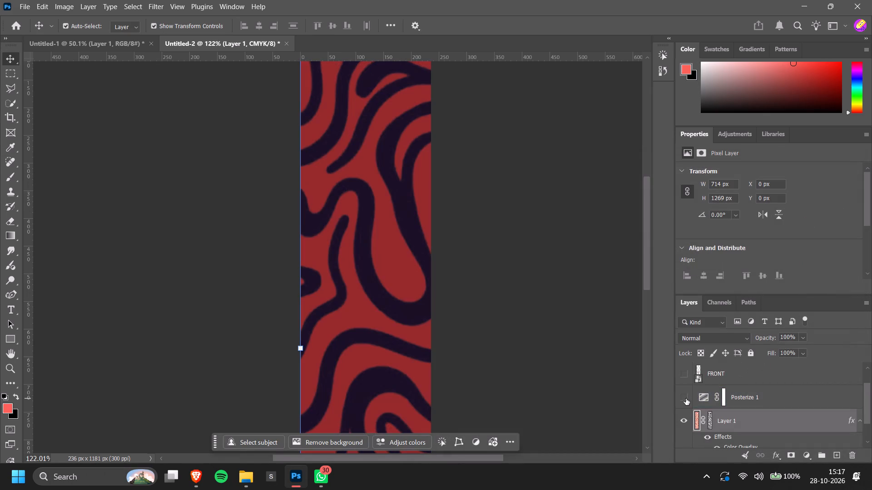
left_click(686, 398)
left_click(765, 396)
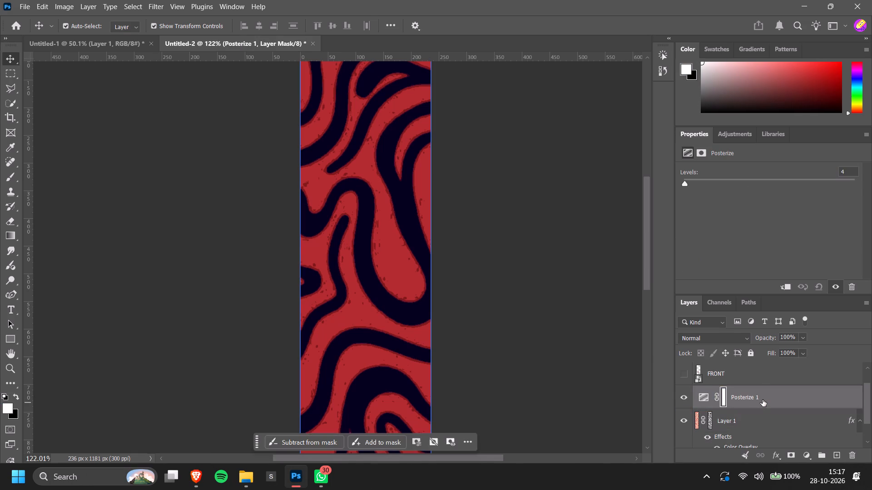
left_click(763, 400)
key("BackSpace")
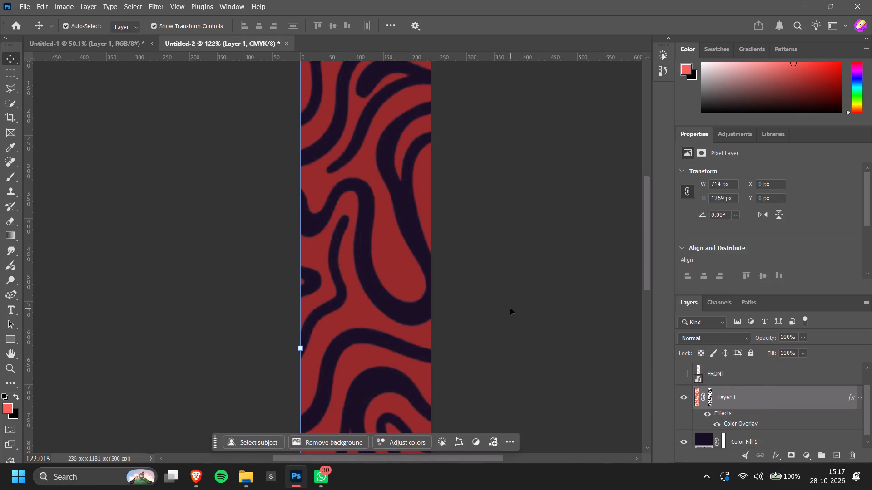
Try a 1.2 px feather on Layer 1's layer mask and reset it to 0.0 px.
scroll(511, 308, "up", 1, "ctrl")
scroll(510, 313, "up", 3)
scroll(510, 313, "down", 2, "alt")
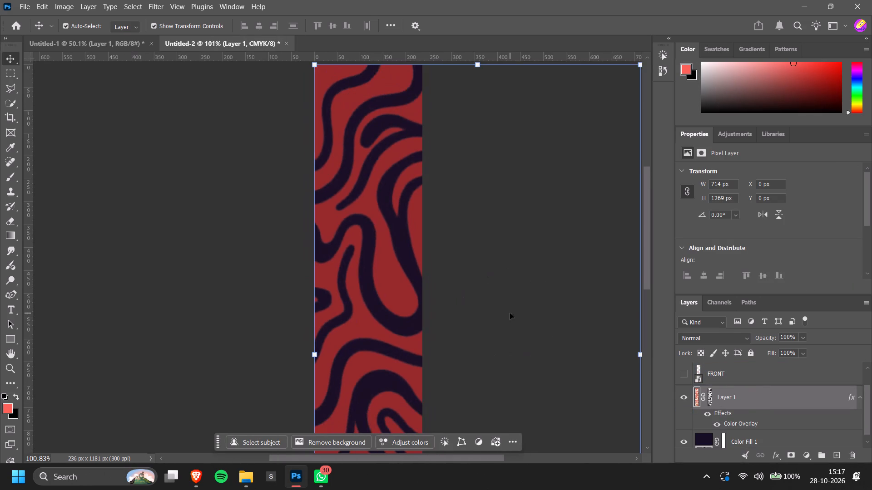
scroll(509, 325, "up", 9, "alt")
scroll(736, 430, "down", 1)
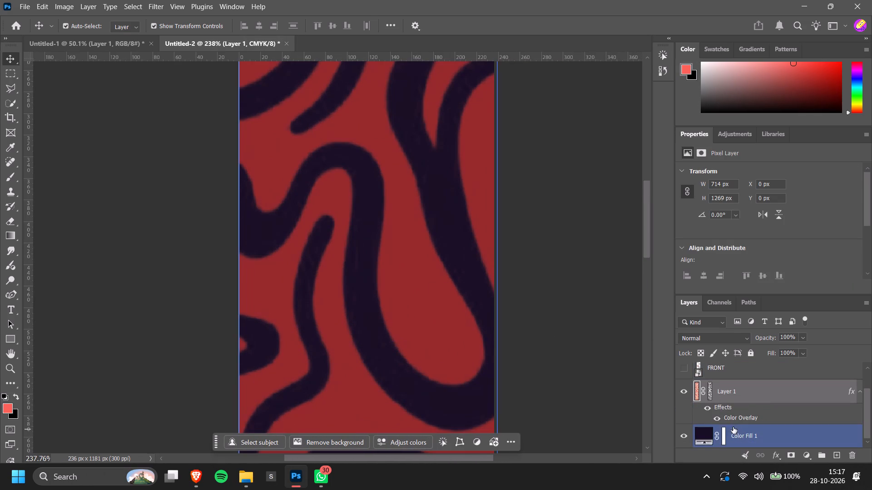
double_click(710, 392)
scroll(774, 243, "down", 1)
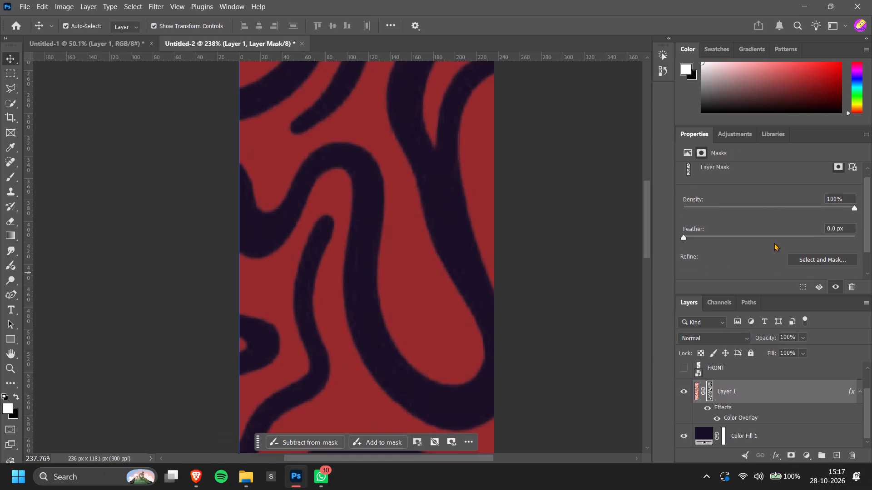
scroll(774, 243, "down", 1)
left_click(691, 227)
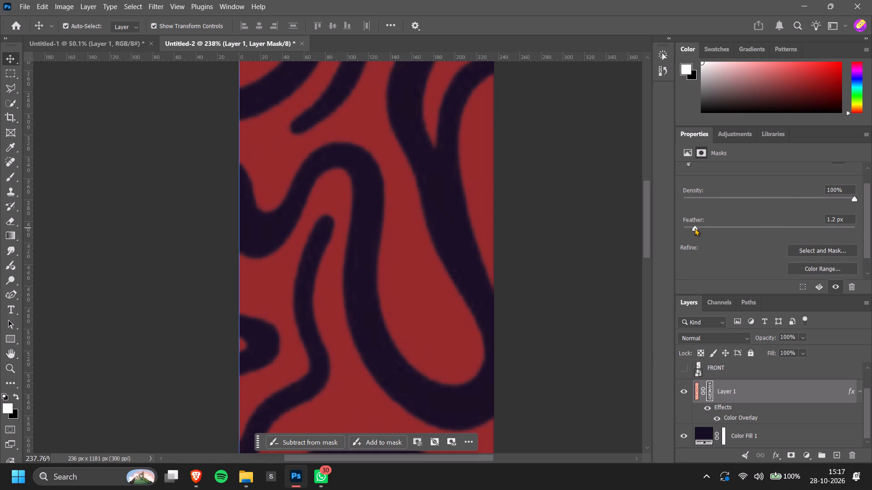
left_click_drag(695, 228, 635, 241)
Refine Layer 1's mask edges in Select and Mask with 3.6 px feather, 100% contrast and -36% shift edge.
left_click(832, 252)
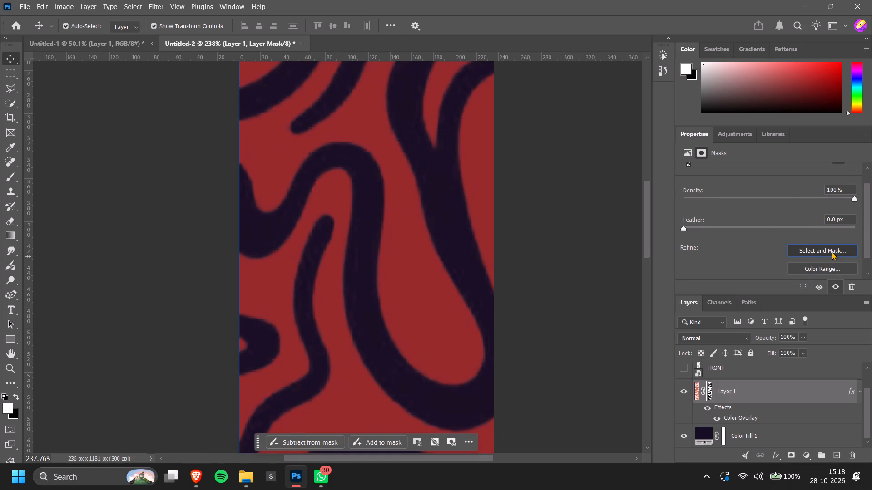
scroll(751, 359, "down", 1)
left_click_drag(730, 354, 736, 354)
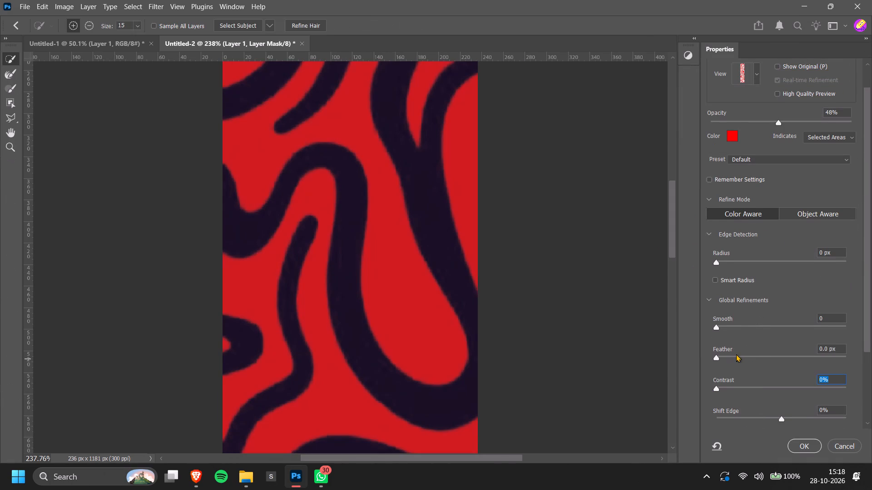
left_click(742, 354)
scroll(767, 405, "down", 1)
left_click_drag(778, 408, 770, 410)
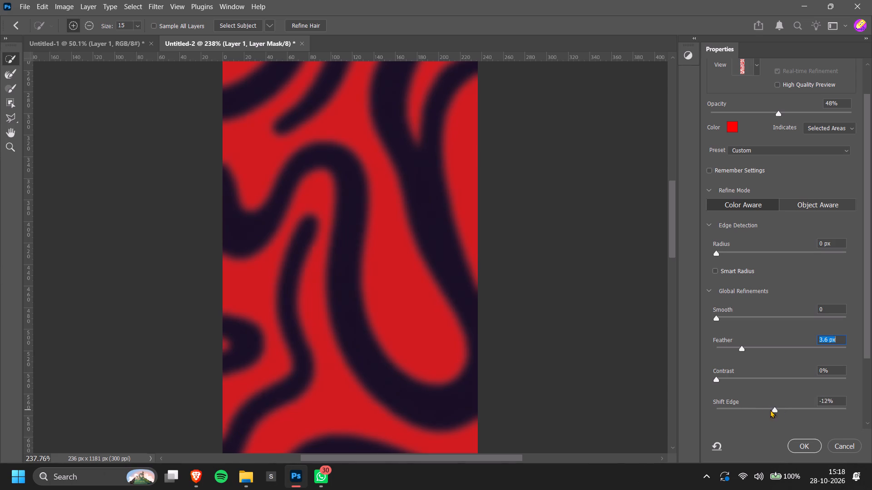
left_click_drag(770, 410, 793, 424)
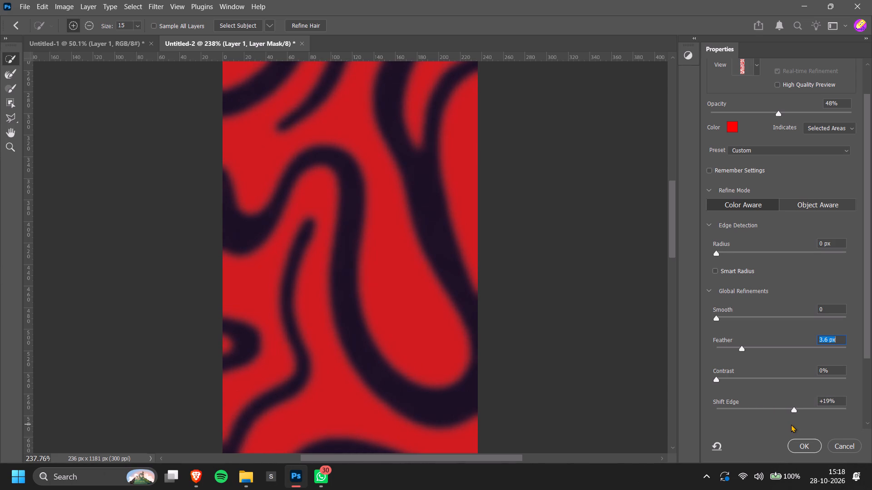
left_click_drag(727, 379, 871, 425)
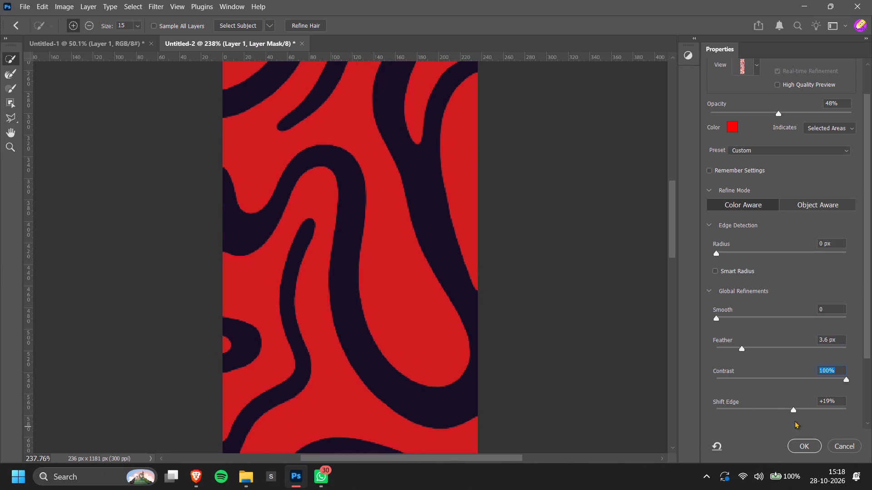
left_click_drag(793, 409, 745, 413)
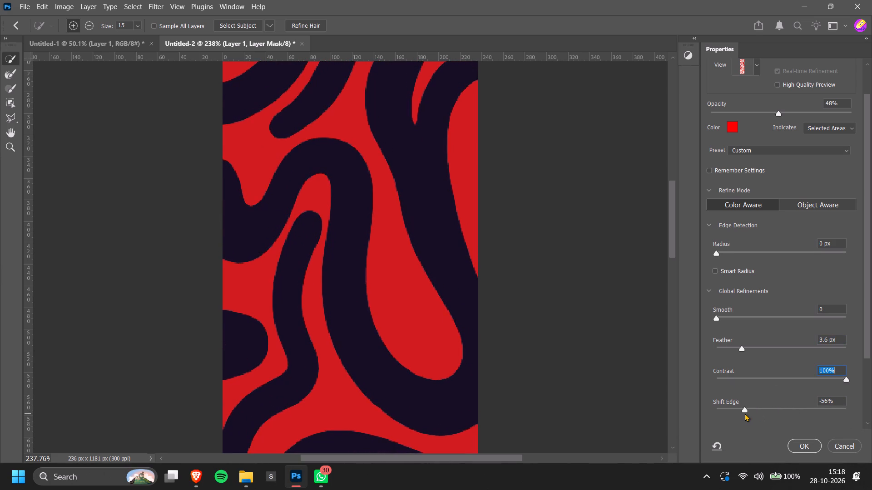
left_click_drag(745, 413, 758, 417)
left_click(819, 455)
left_click(808, 446)
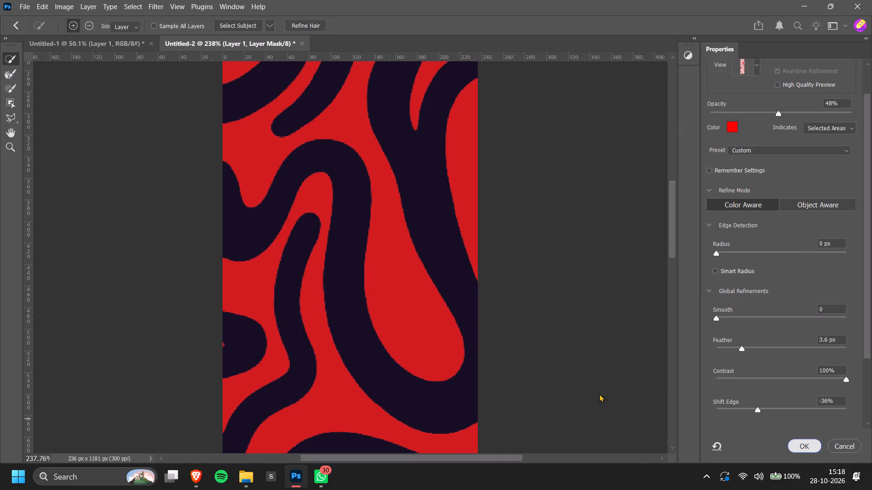
Examine the refined wavy pattern edges along the ribbon.
scroll(472, 334, "down", 4, "alt")
scroll(520, 354, "up", 3)
left_click(525, 362, "ctrl")
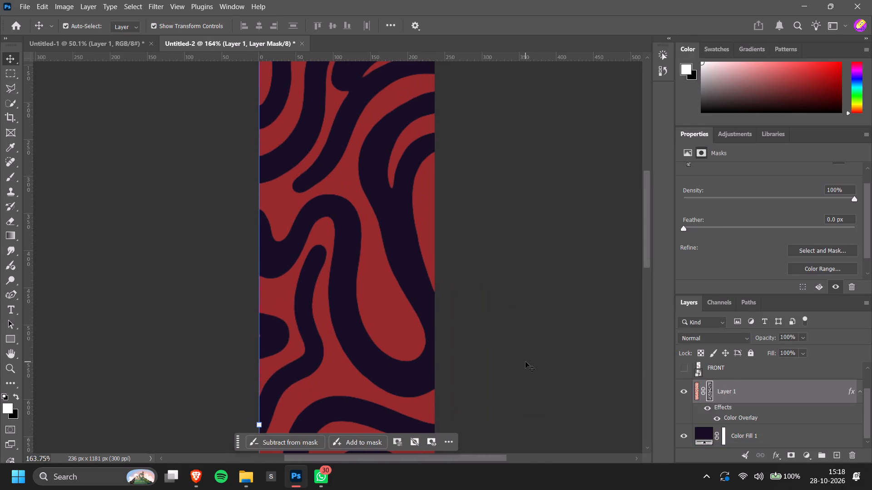
scroll(525, 362, "down", 7, "alt")
scroll(158, 295, "down", 2, "ctrl")
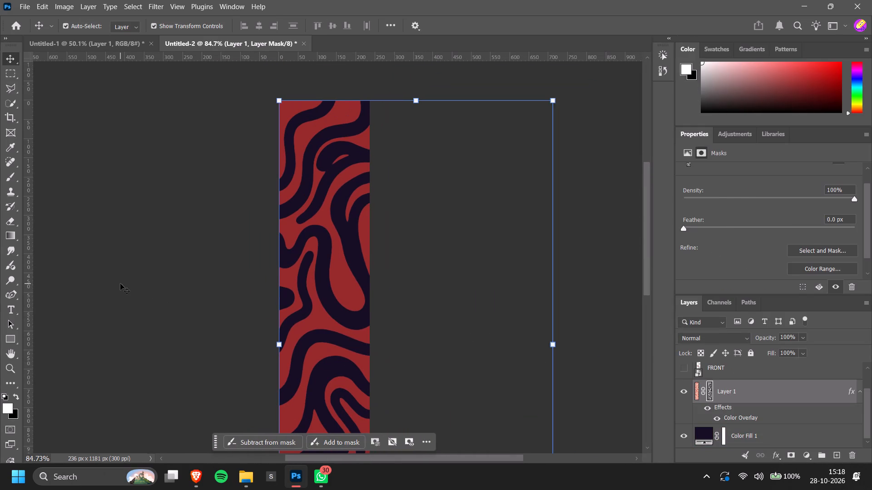
left_click(120, 284)
left_click(120, 284)
scroll(331, 326, "up", 4, "ctrl")
Change Layer 1's Color Overlay to the brighter red bd2634.
left_click(360, 310)
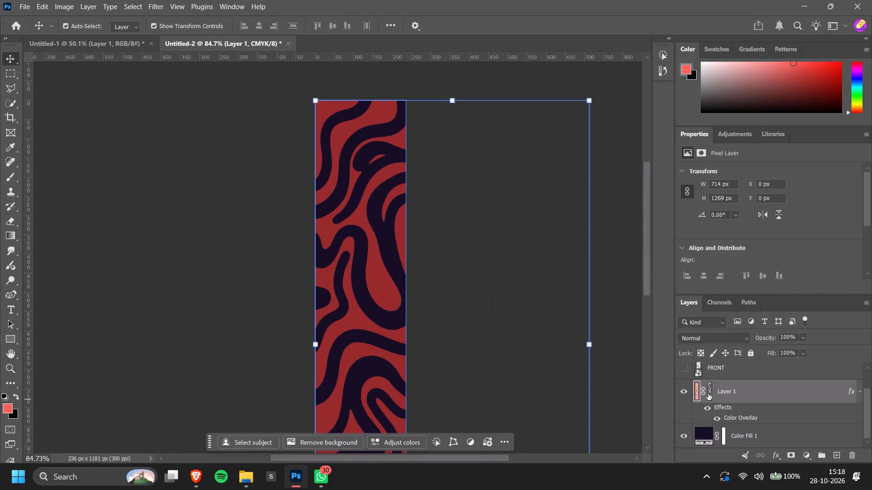
scroll(738, 401, "up", 1)
scroll(727, 404, "down", 1)
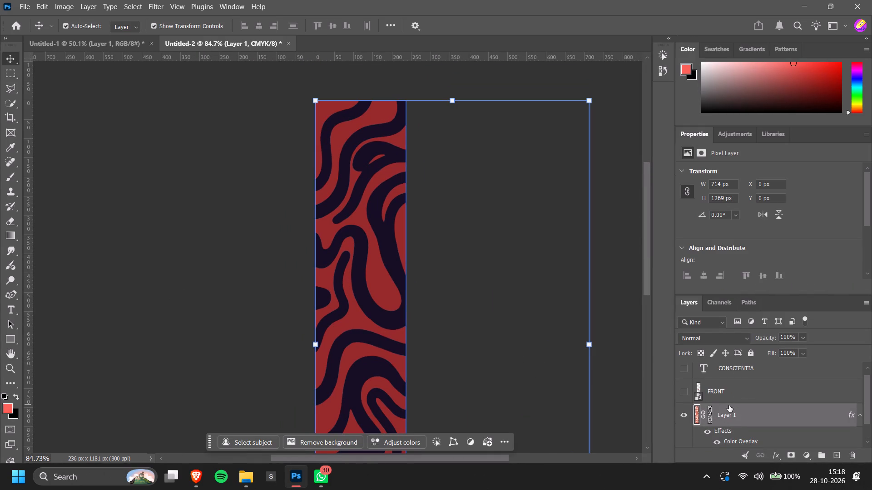
double_click(745, 419)
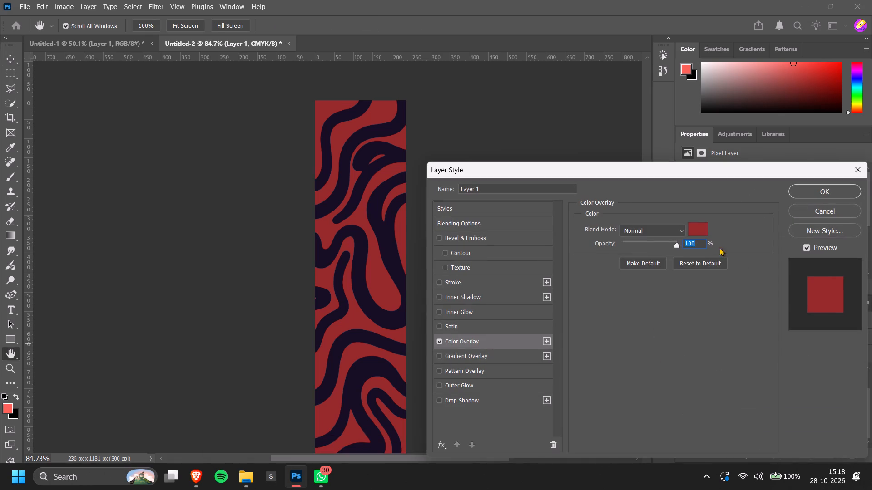
left_click(706, 234)
left_click(714, 280)
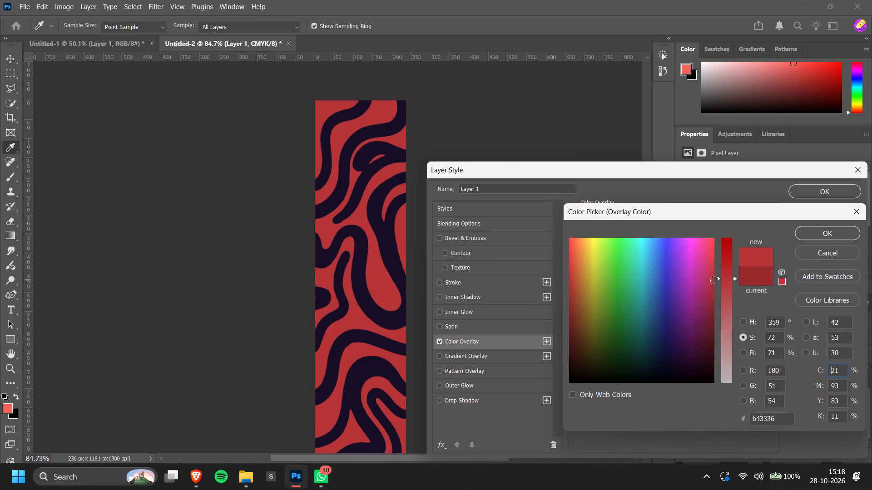
left_click_drag(714, 274, 716, 266)
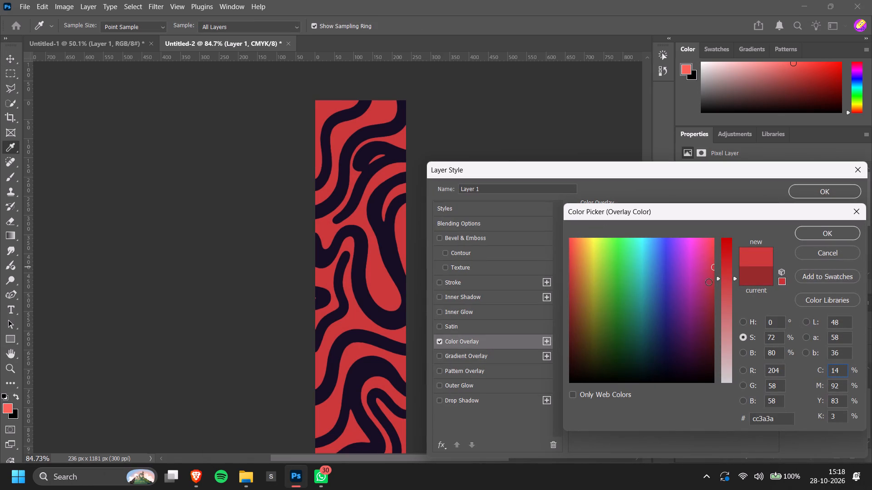
left_click(712, 270)
left_click(712, 274)
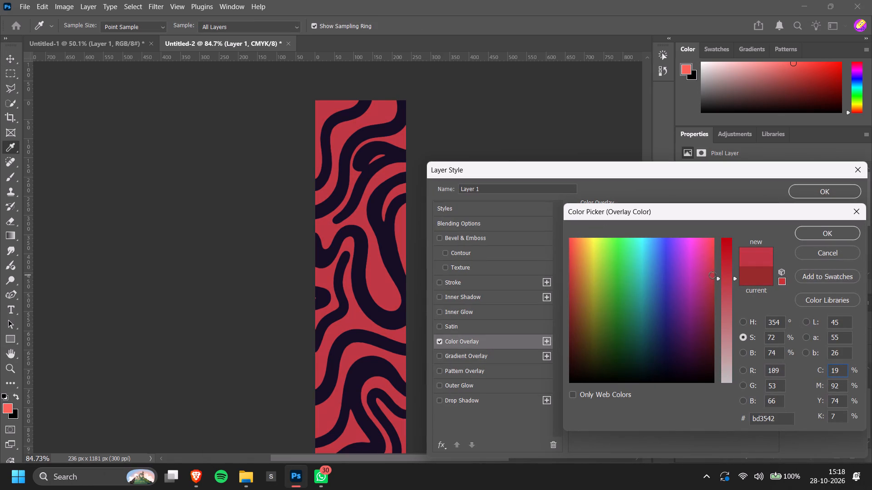
left_click(724, 267)
double_click(732, 267)
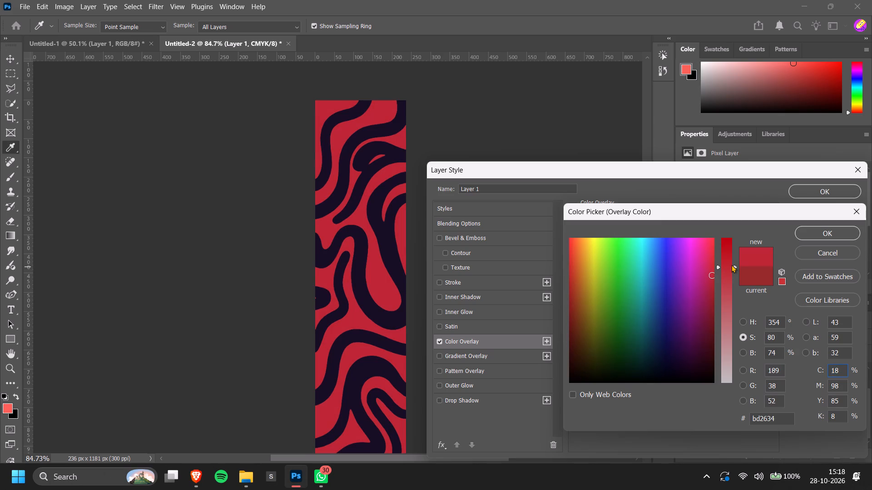
left_click(732, 266)
left_click(808, 236)
left_click(805, 189)
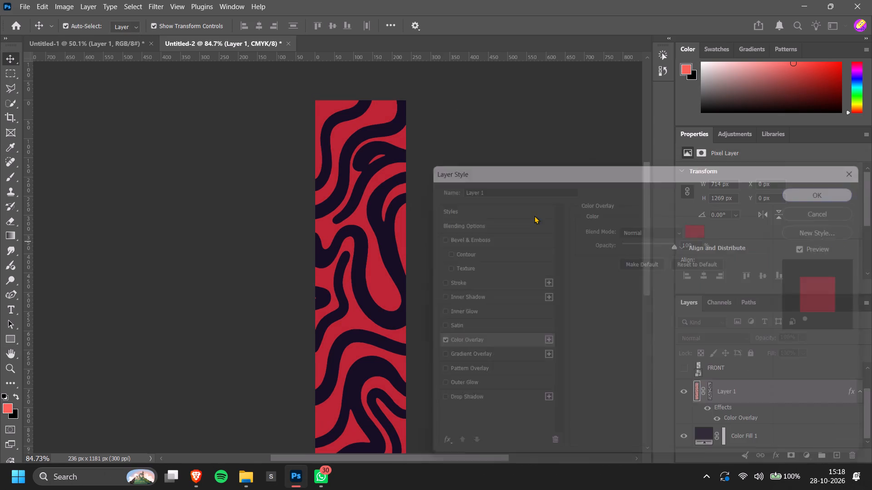
Compare the red pattern with the Color Fill 1 background hidden and shown.
left_click(520, 216)
scroll(520, 216, "up", 4, "ctrl")
scroll(520, 216, "down", 3, "alt")
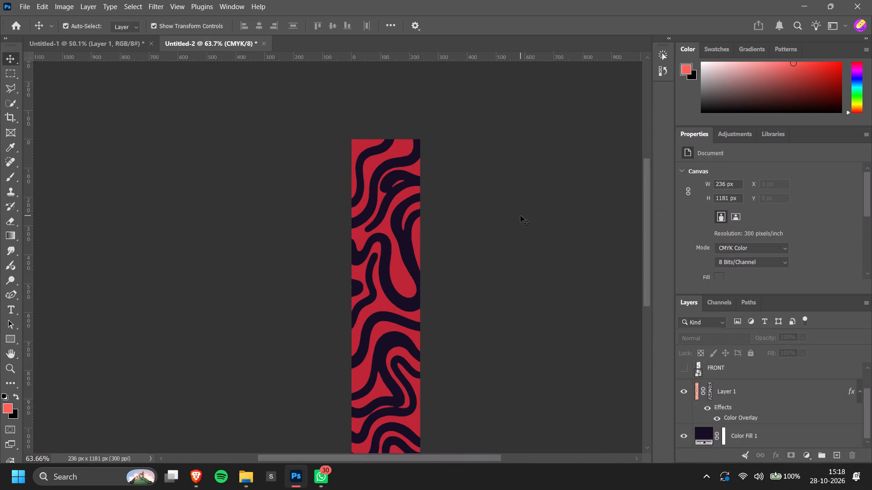
scroll(520, 216, "up", 3, "ctrl")
scroll(520, 216, "down", 3)
left_click(435, 239)
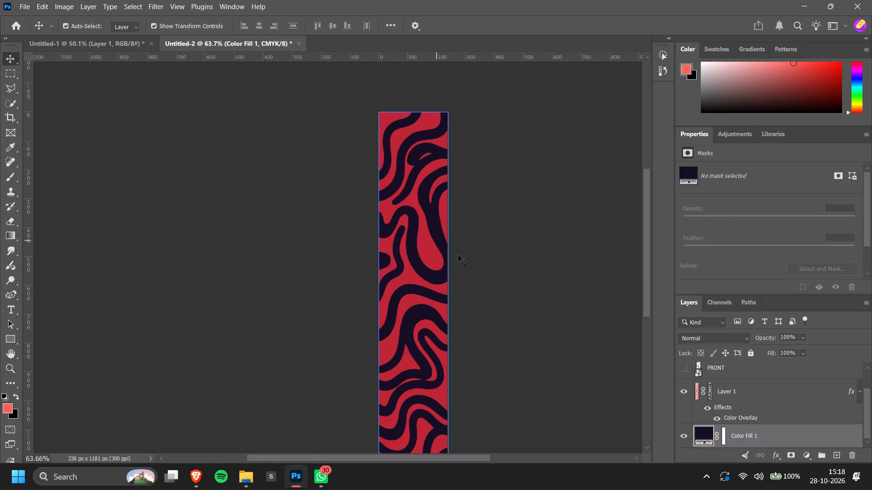
left_click(685, 433)
left_click(679, 438)
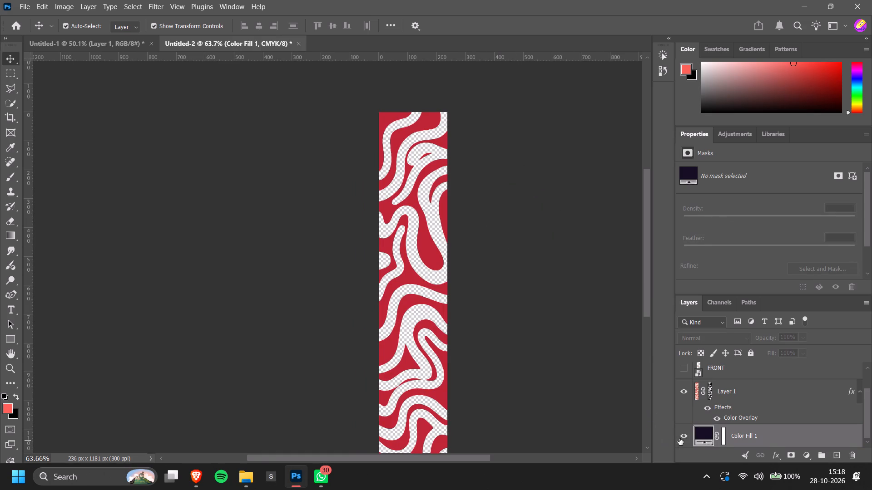
scroll(539, 320, "up", 3, "ctrl")
left_click(539, 319)
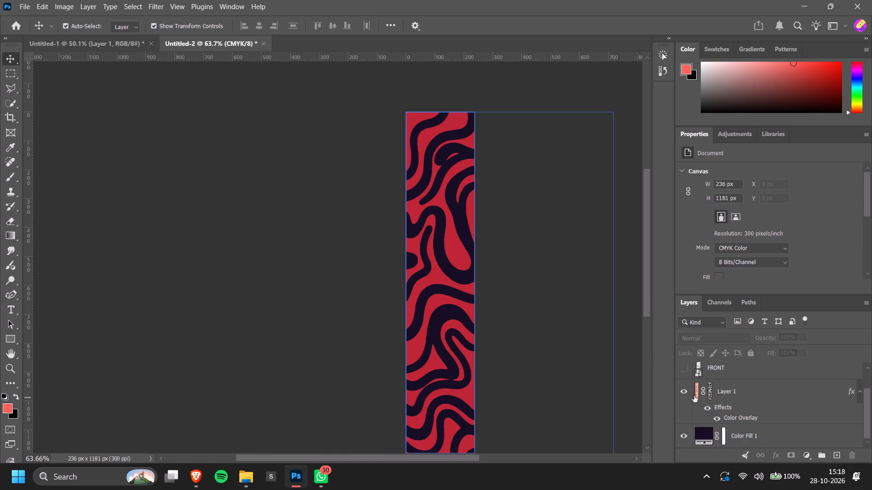
Convert Layer 1 to a smart object.
left_click(752, 394)
right_click(758, 392)
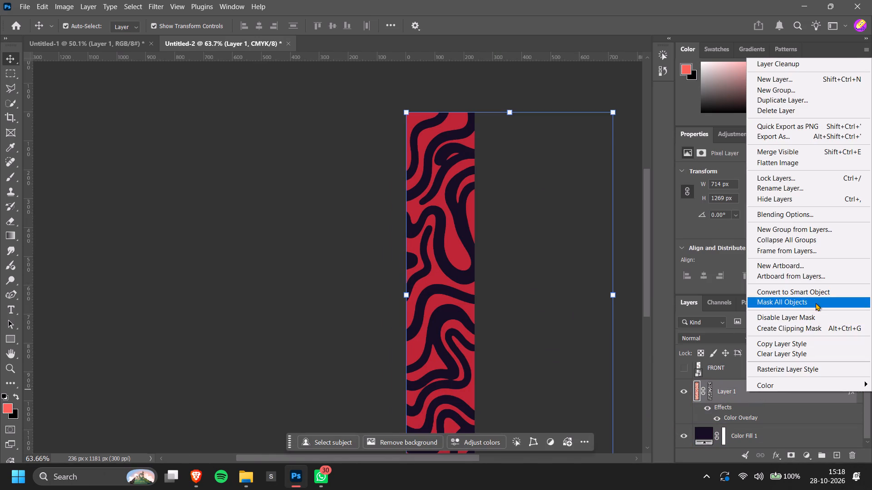
left_click(818, 292)
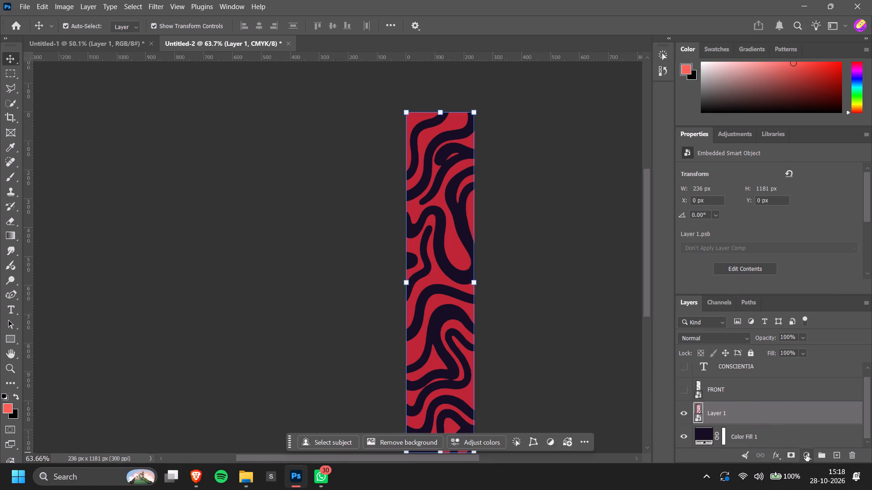
Add a layer mask to the Layer 1 smart object.
left_click(806, 455)
left_click(757, 415)
left_click(795, 457)
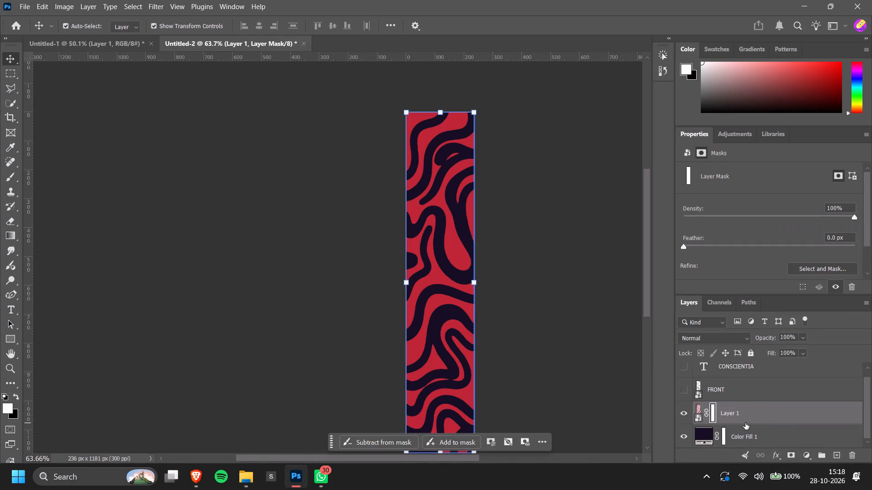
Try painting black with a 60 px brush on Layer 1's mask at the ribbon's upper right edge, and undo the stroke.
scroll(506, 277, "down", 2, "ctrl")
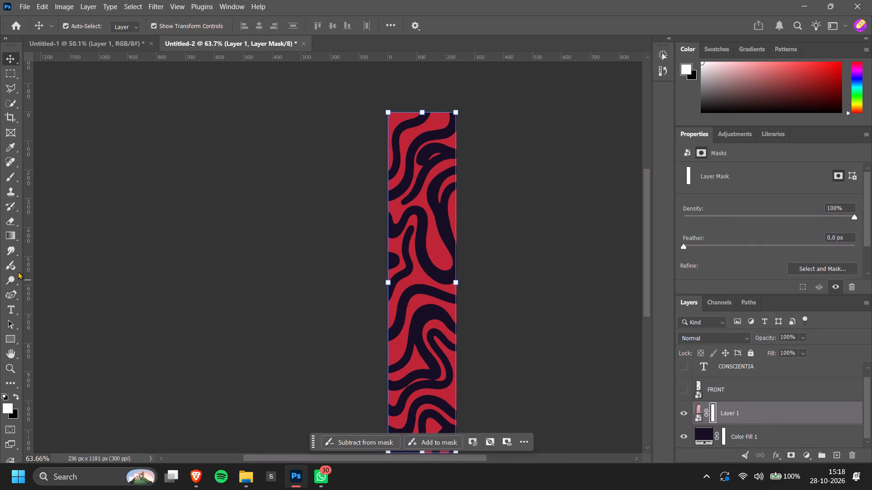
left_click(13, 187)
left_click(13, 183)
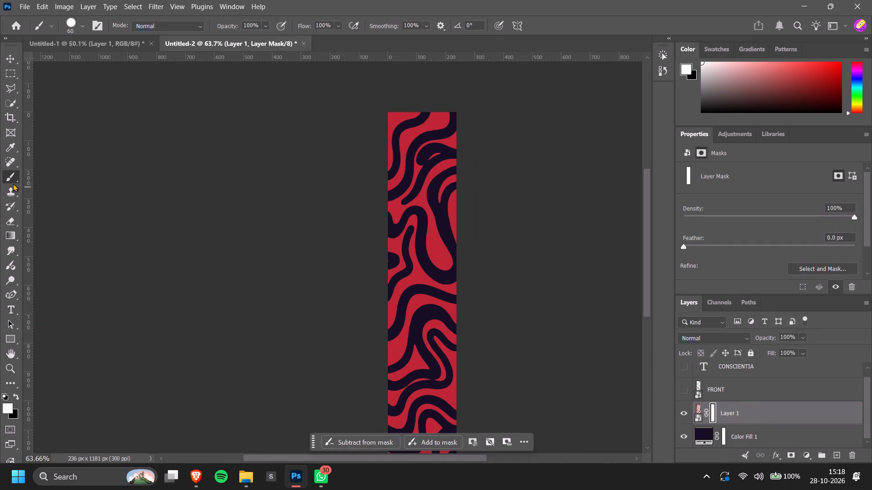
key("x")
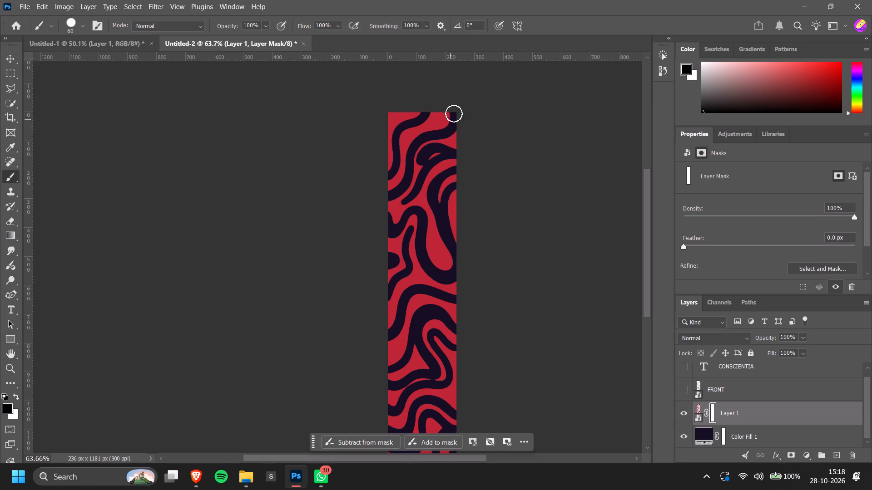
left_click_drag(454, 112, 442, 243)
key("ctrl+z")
Enlarge the brush to 500 px and soften its hardness to 0%.
key("bracketright")
key("bracketright")
key("bracketright")
key("bracketright")
key("bracketright")
key("bracketright")
key("bracketright")
key("bracketright")
key("bracketright")
key("bracketright")
key("bracketright")
key("bracketright")
left_click(74, 22)
left_click_drag(94, 93, 23, 105)
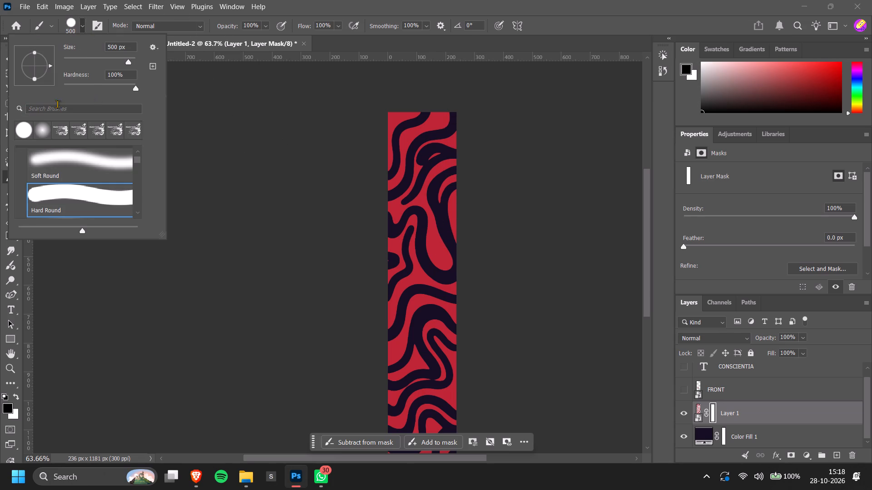
left_click_drag(92, 93, 84, 90)
double_click(76, 84)
double_click(80, 84)
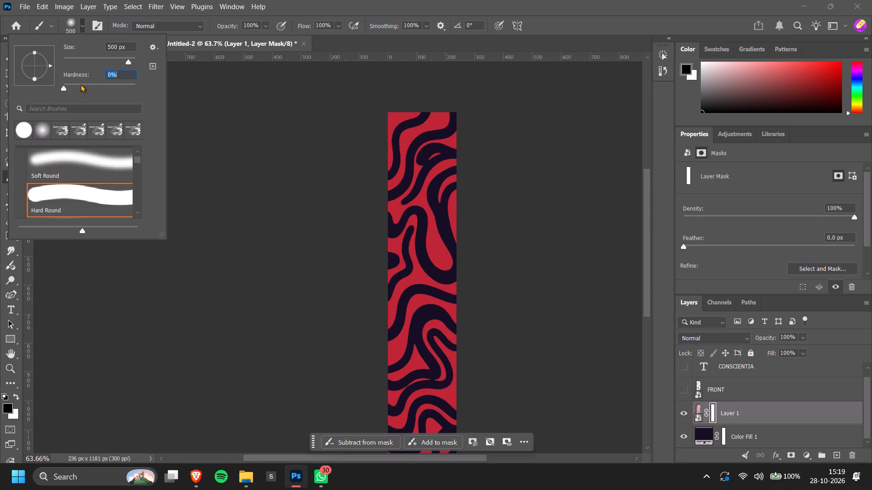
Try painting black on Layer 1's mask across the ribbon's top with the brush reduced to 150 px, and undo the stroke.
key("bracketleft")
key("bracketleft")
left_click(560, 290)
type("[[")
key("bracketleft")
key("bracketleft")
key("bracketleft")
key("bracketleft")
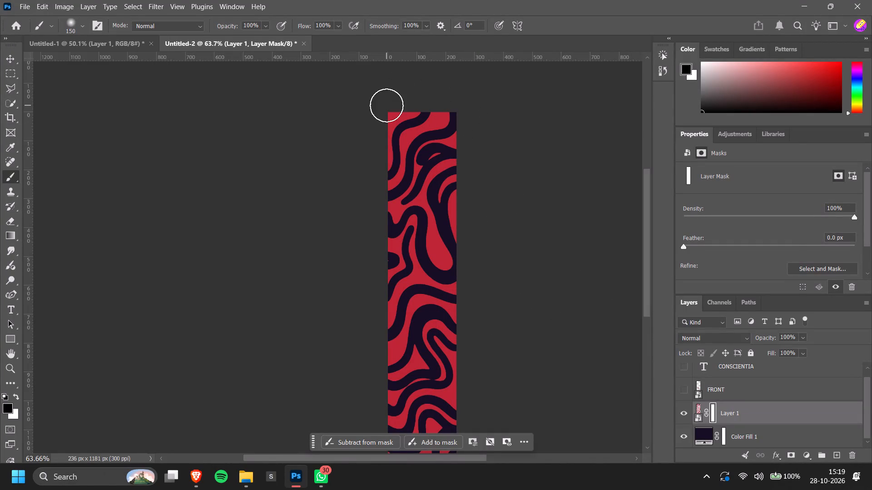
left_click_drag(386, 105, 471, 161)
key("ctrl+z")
Reduce the soft brush to 100 px for painting on Layer 1's mask.
key("bracketleft")
key("bracketleft")
key("alt+Tab")
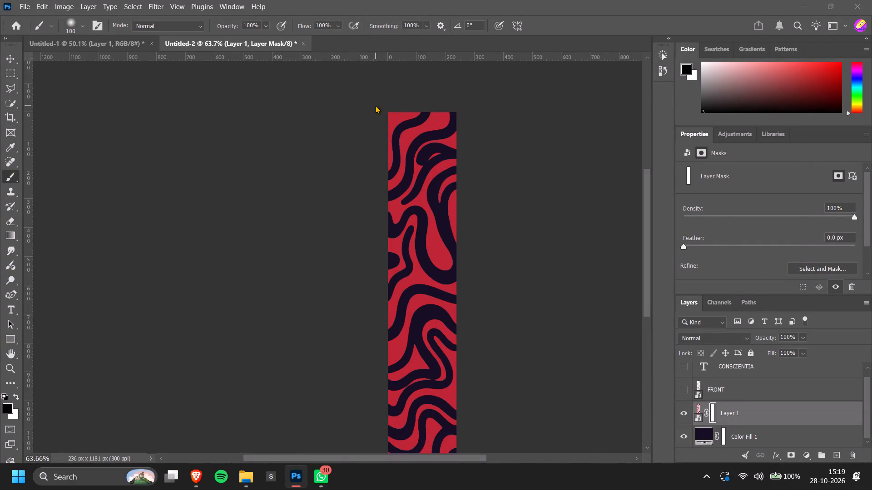
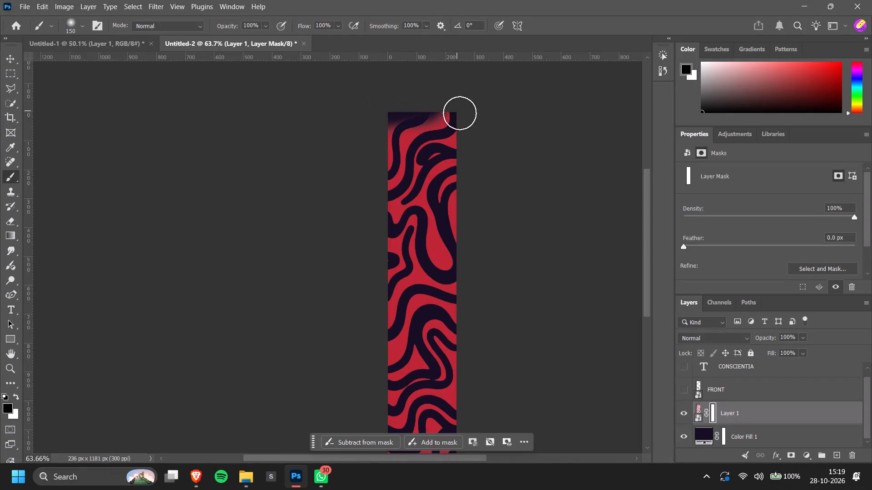
Fade the pattern down the ribbon's right edge by painting black on Layer 1's mask with the soft 150 px brush.
scroll(475, 164, "down", 1)
left_click_drag(472, 145, 472, 163)
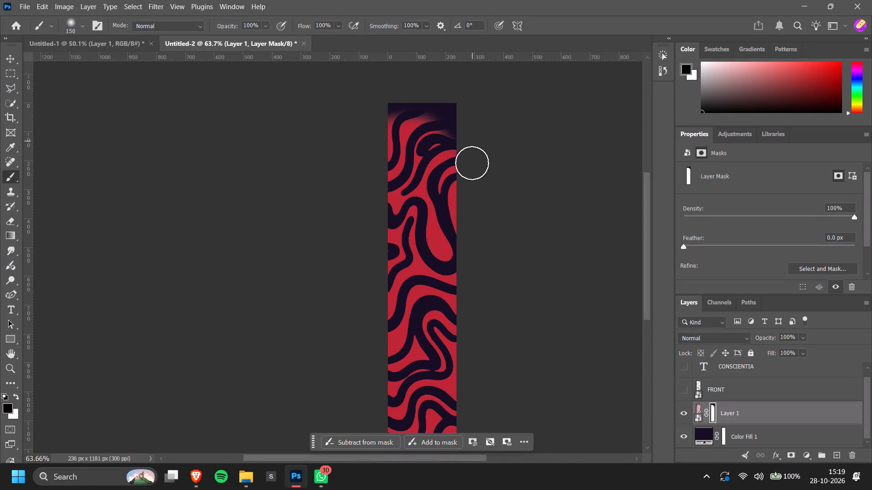
left_click_drag(472, 163, 480, 245)
key("z")
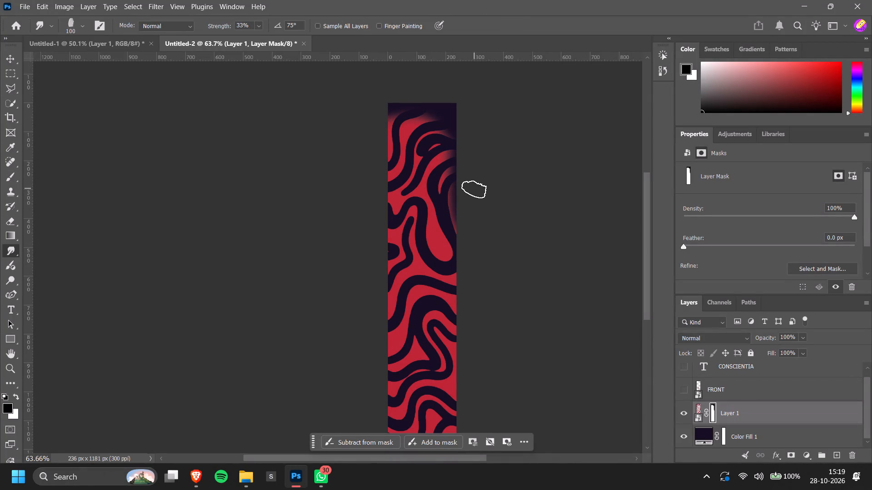
key("ctrl+z")
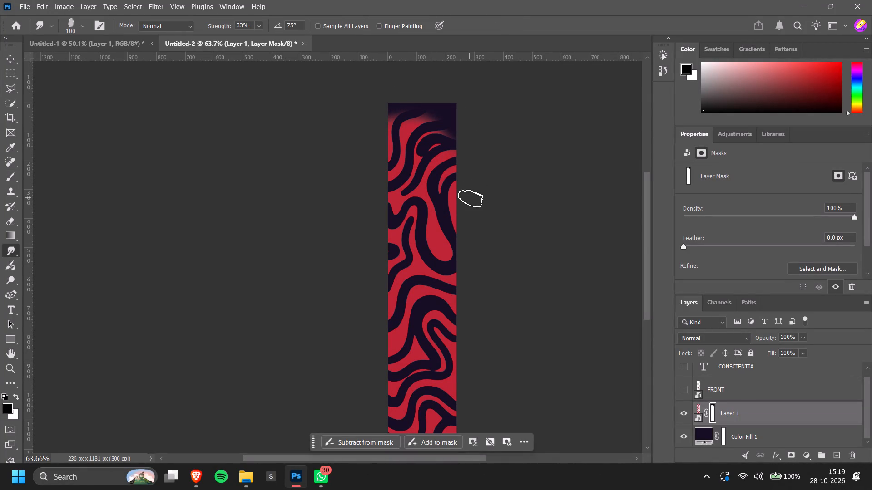
key("e")
left_click_drag(475, 181, 479, 244)
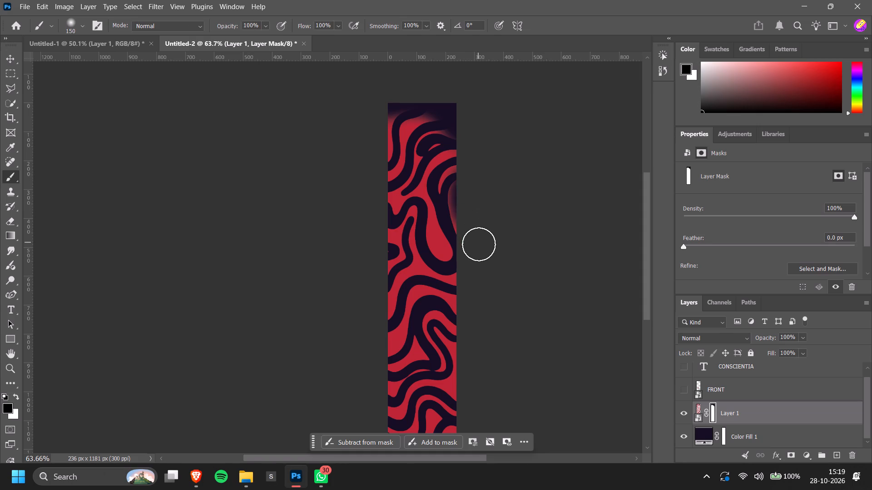
left_click_drag(479, 244, 476, 268)
left_click_drag(476, 252, 471, 317)
left_click_drag(471, 225, 480, 361)
scroll(495, 306, "down", 7)
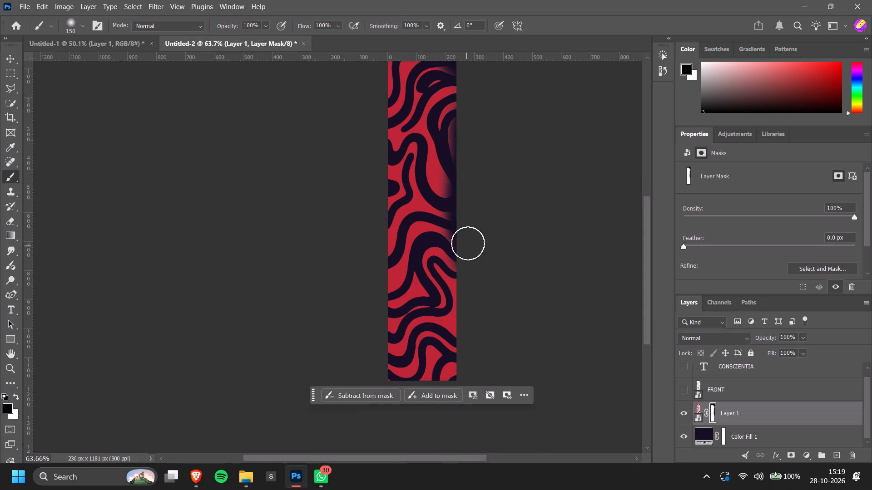
left_click_drag(469, 244, 485, 302)
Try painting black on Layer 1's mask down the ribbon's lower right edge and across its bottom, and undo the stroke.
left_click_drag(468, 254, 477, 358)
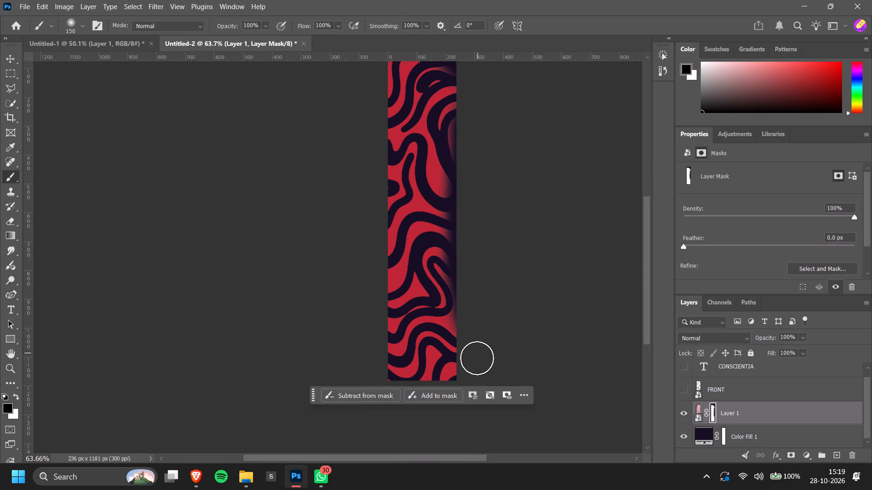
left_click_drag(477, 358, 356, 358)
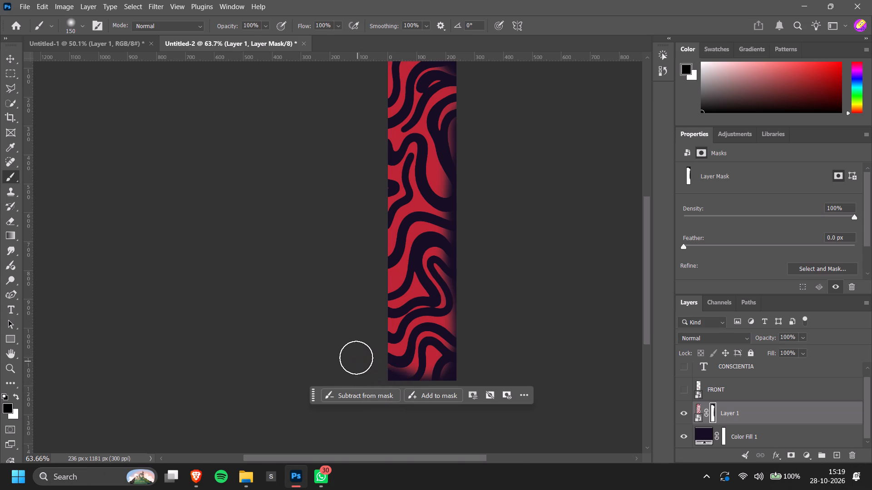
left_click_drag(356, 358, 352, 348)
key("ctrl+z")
Paint black on Layer 1's mask down the ribbon's lower right edge and around its bottom edge with the soft 150 px brush.
left_click_drag(480, 263, 473, 278)
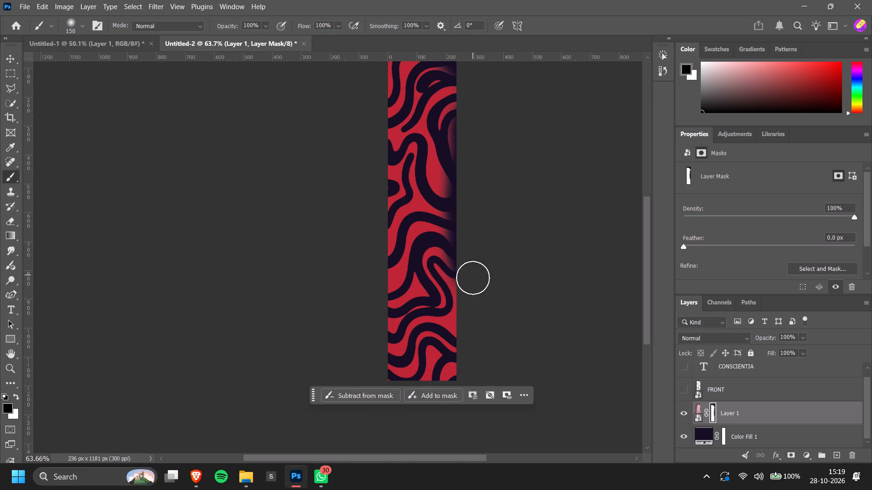
left_click_drag(473, 278, 471, 294)
left_click_drag(481, 249, 471, 345)
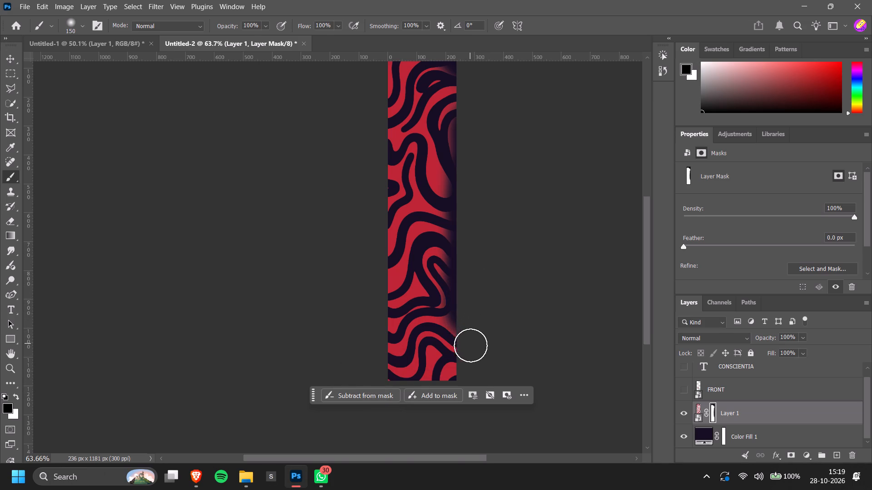
left_click_drag(471, 345, 391, 397)
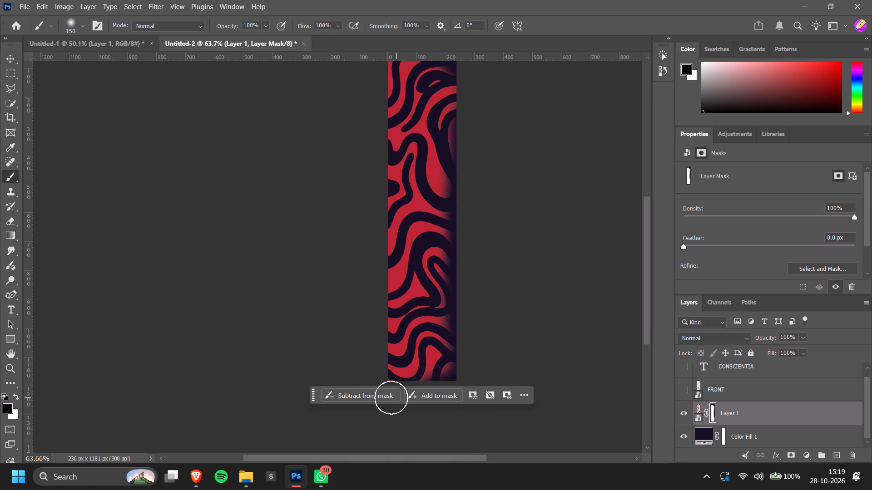
left_click_drag(391, 397, 365, 330)
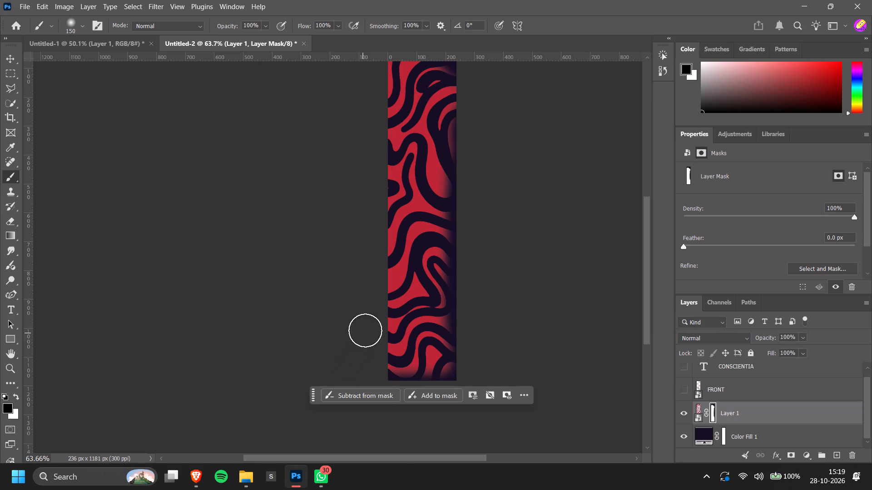
Fade the pattern along the ribbon's whole left edge by painting black on Layer 1's mask with the soft 150 px brush.
left_click_drag(365, 330, 364, 357)
left_click_drag(373, 366, 371, 328)
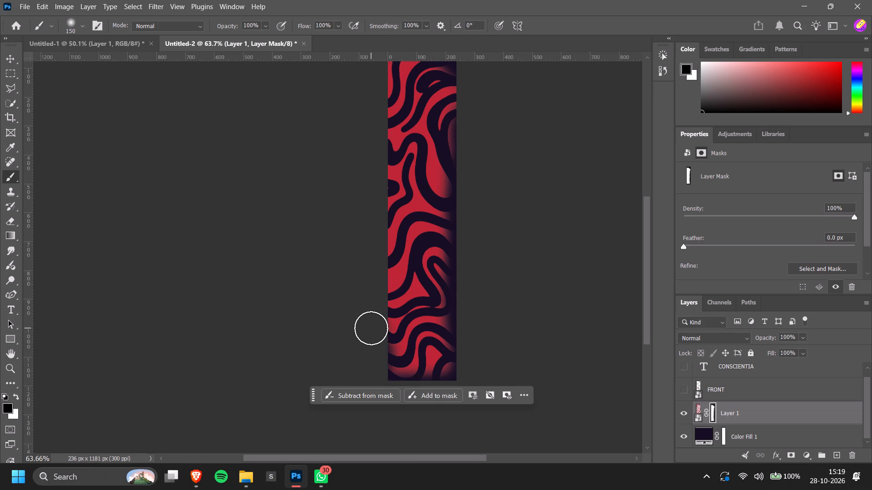
left_click_drag(371, 328, 374, 221)
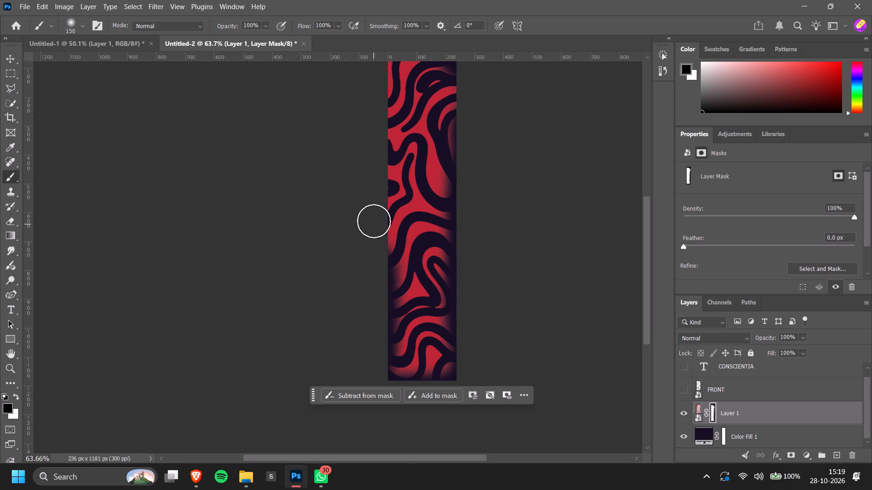
left_click_drag(374, 221, 376, 164)
scroll(373, 149, "up", 8)
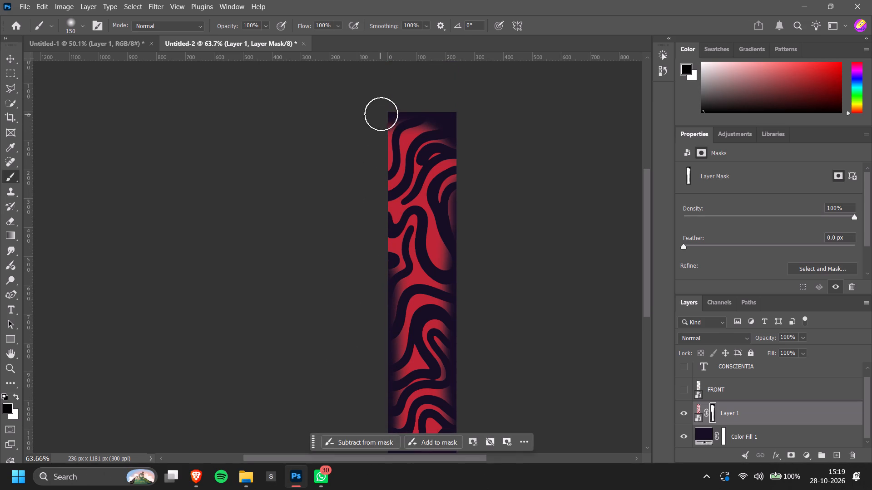
left_click_drag(379, 113, 372, 202)
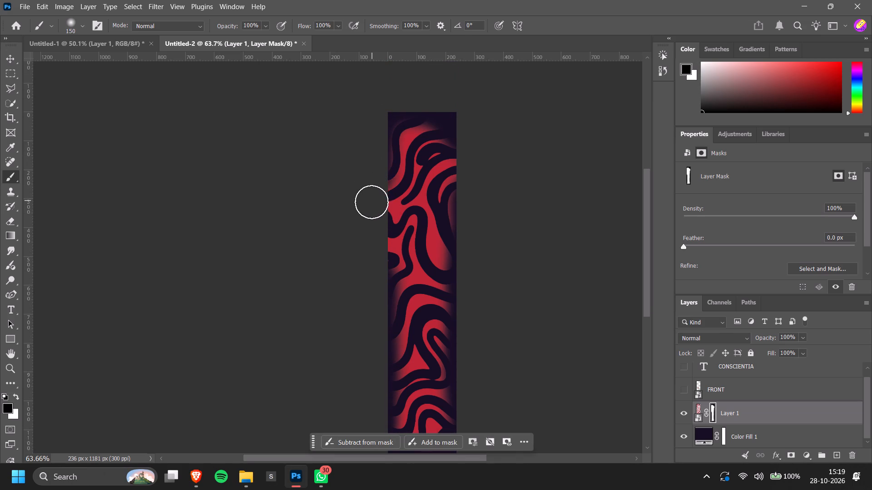
left_click_drag(372, 202, 369, 290)
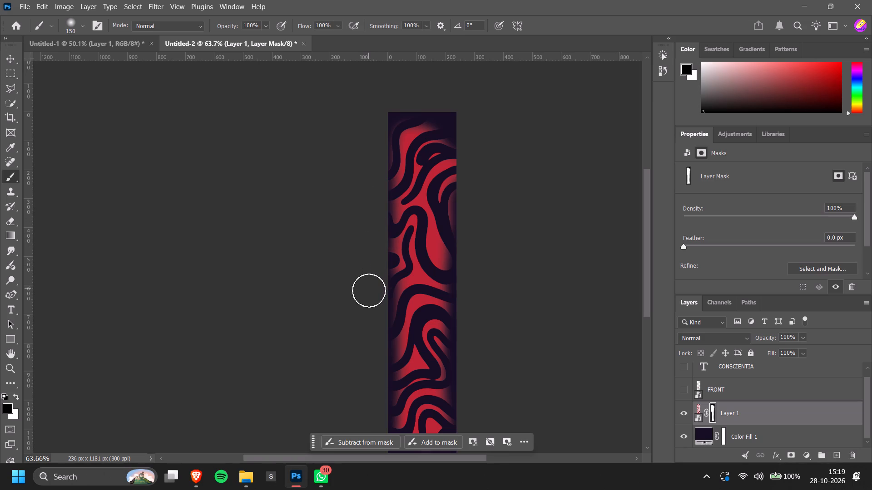
left_click_drag(369, 290, 382, 85)
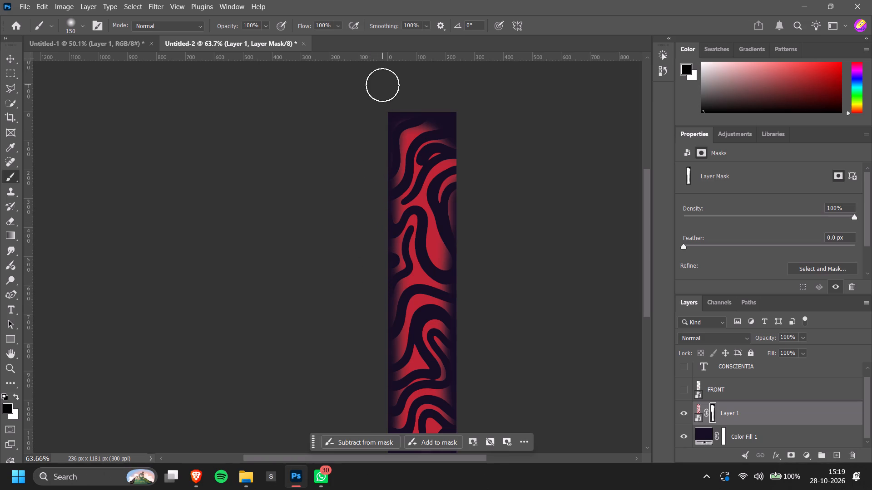
Restore parts of the pattern near the ribbon's top and middle by dabbing white on Layer 1's mask.
scroll(506, 171, "down", 3, "alt")
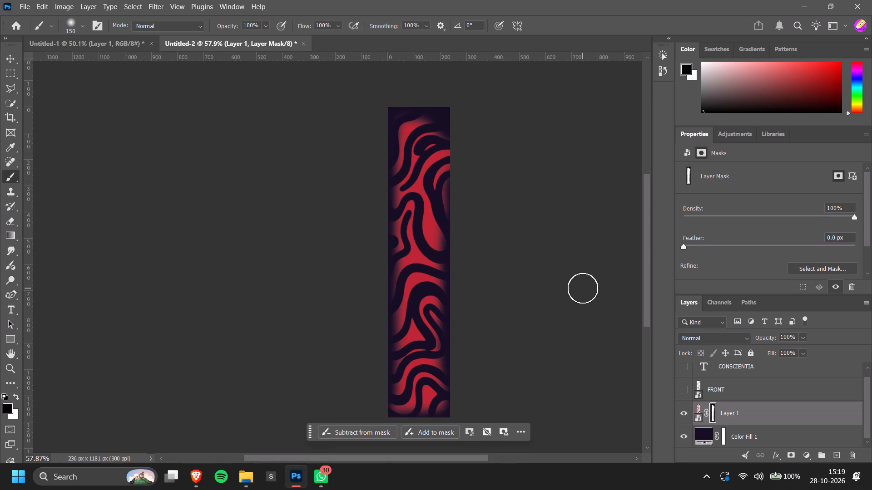
scroll(487, 253, "up", 1)
key("x")
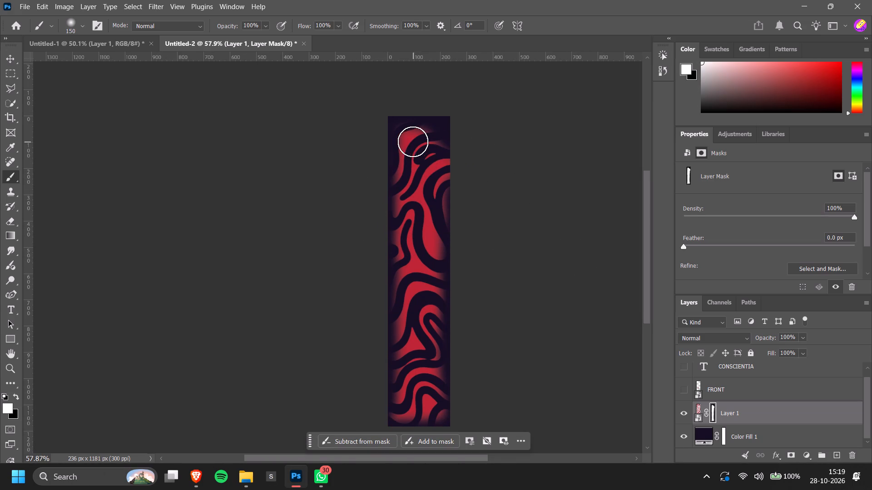
left_click(412, 141)
left_click(410, 137)
left_click(427, 142)
scroll(428, 216, "down", 3)
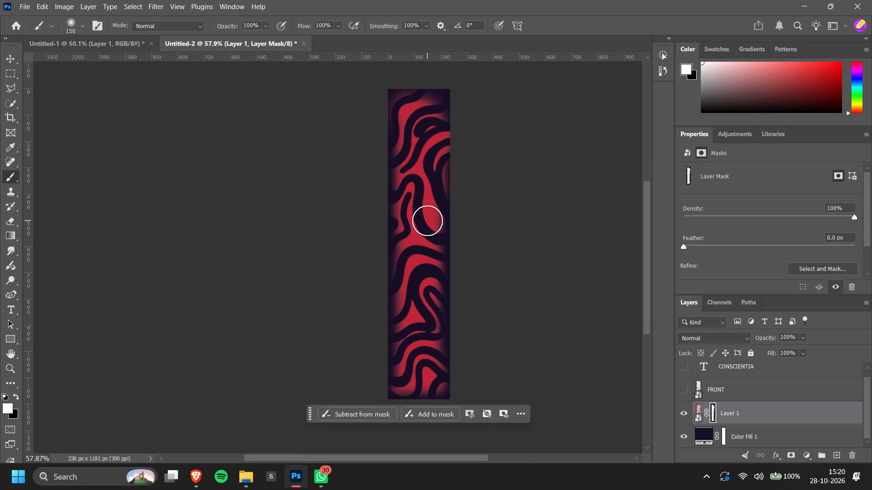
left_click(416, 234)
left_click(424, 240)
key("v")
left_click(547, 275)
Hide the Color Fill 1 background to examine the masked pattern's faded edges on transparency, and show it again.
scroll(608, 357, "down", 2)
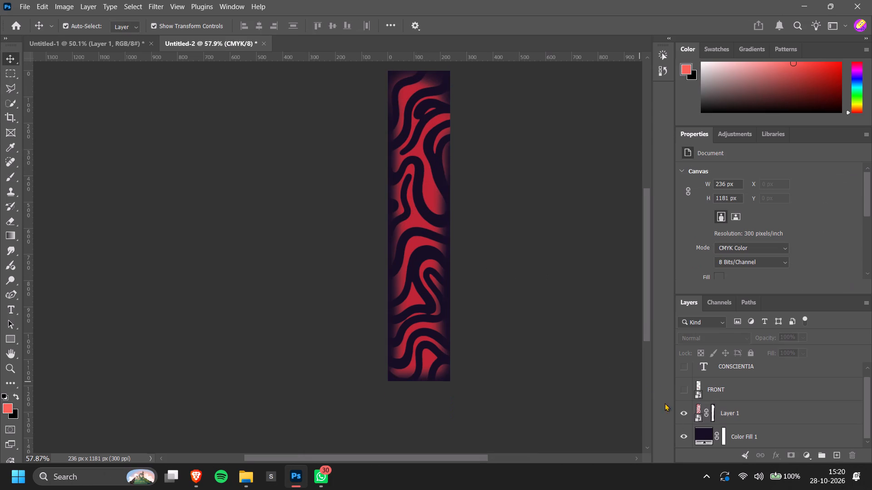
left_click(688, 441)
scroll(593, 319, "up", 2, "ctrl")
scroll(593, 319, "up", 1)
left_click(593, 319)
scroll(599, 294, "up", 2, "alt")
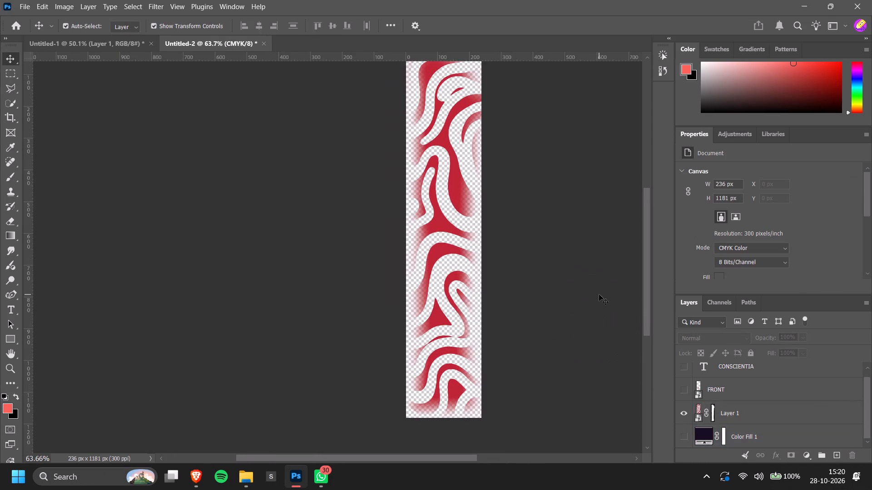
scroll(599, 294, "up", 3, "alt")
scroll(599, 294, "down", 1)
left_click(456, 309)
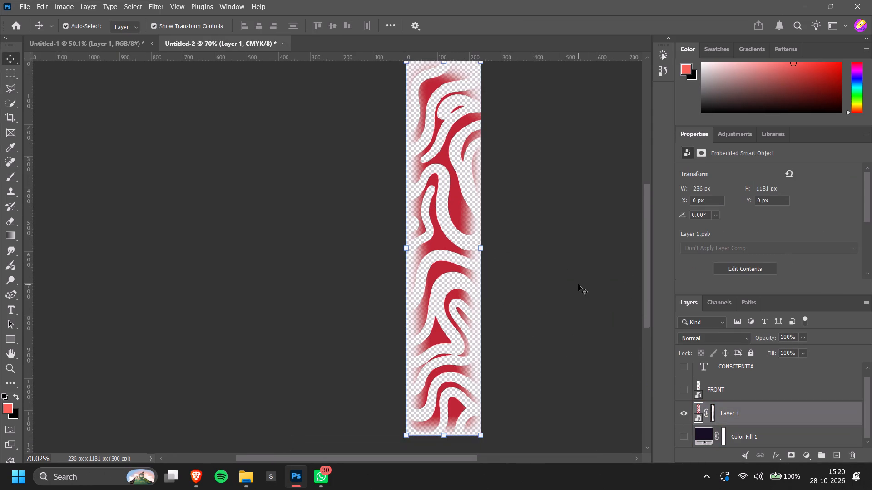
left_click(578, 284)
left_click(690, 438)
scroll(526, 279, "down", 2, "ctrl")
left_click(526, 279)
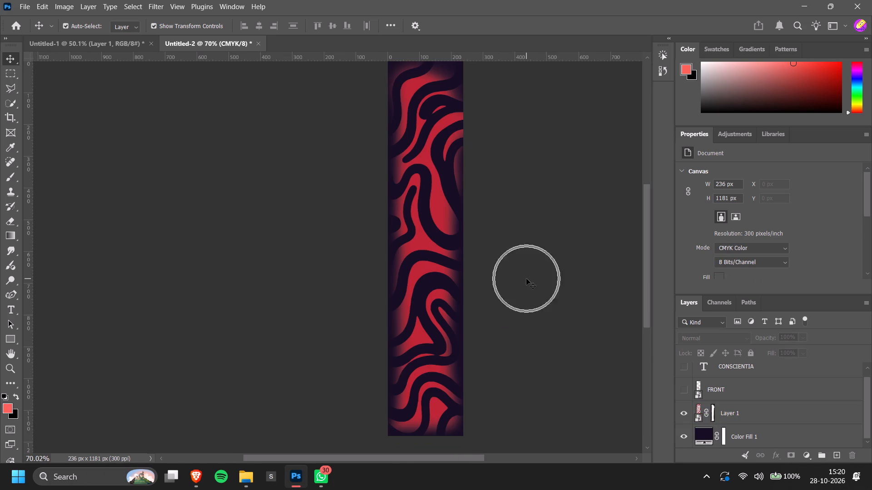
Show the FRONT logo layer and set its blend mode to Normal.
left_click(688, 391)
left_click(523, 265)
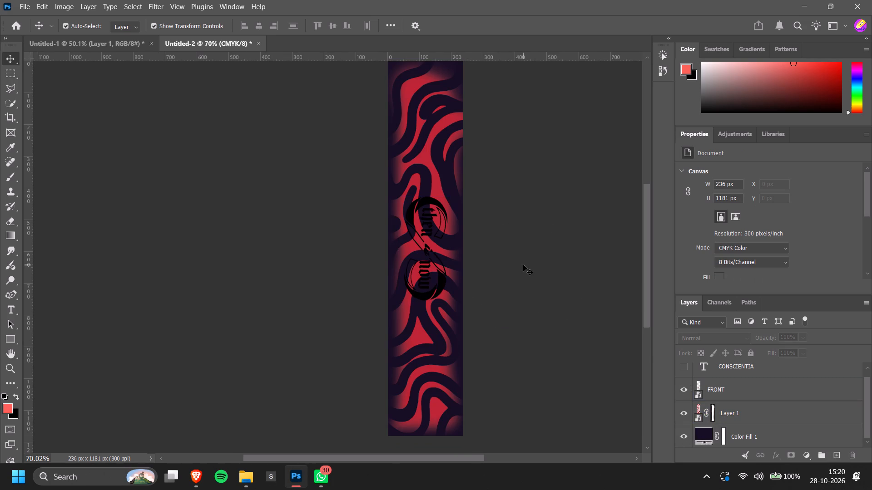
left_click(439, 276)
left_click(704, 339)
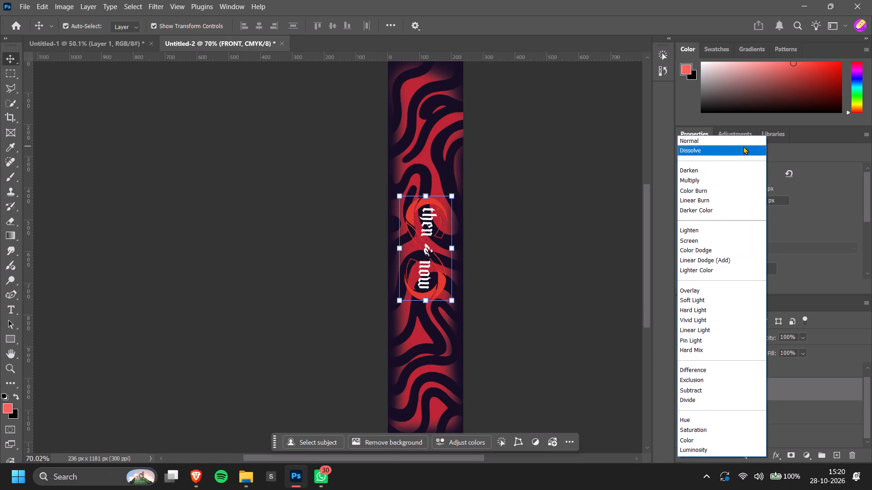
left_click(744, 144)
left_click(474, 224)
scroll(511, 246, "up", 2, "ctrl")
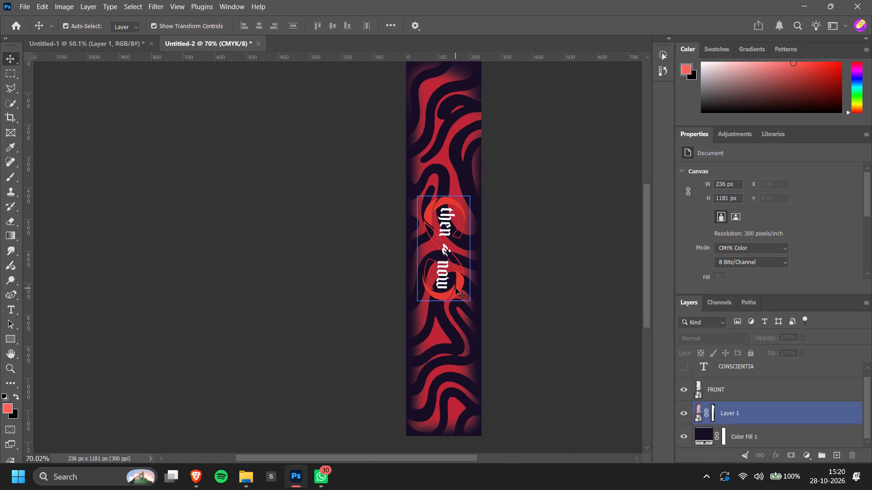
left_click(454, 288)
left_click(580, 272)
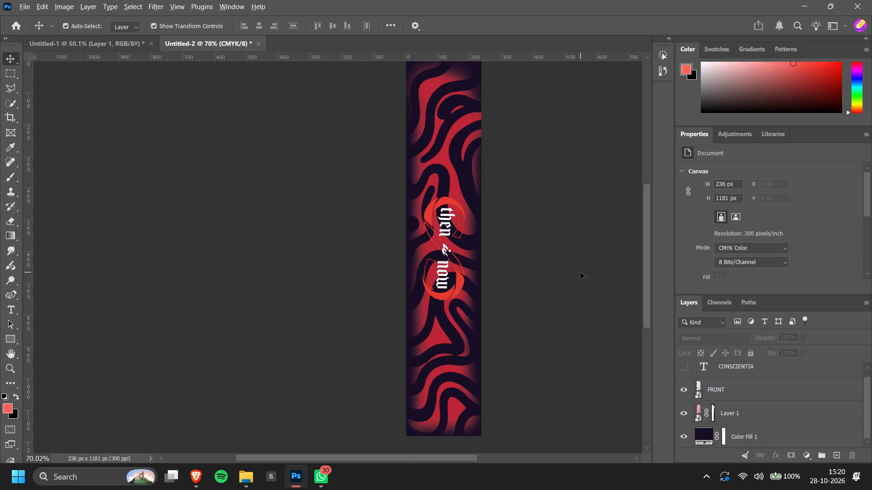
Apply a light grey #bebebe Color Overlay to the FRONT logo layer, in Normal mode at 100% opacity.
scroll(580, 272, "down", 2, "alt")
scroll(490, 266, "up", 4, "alt")
left_click(460, 274)
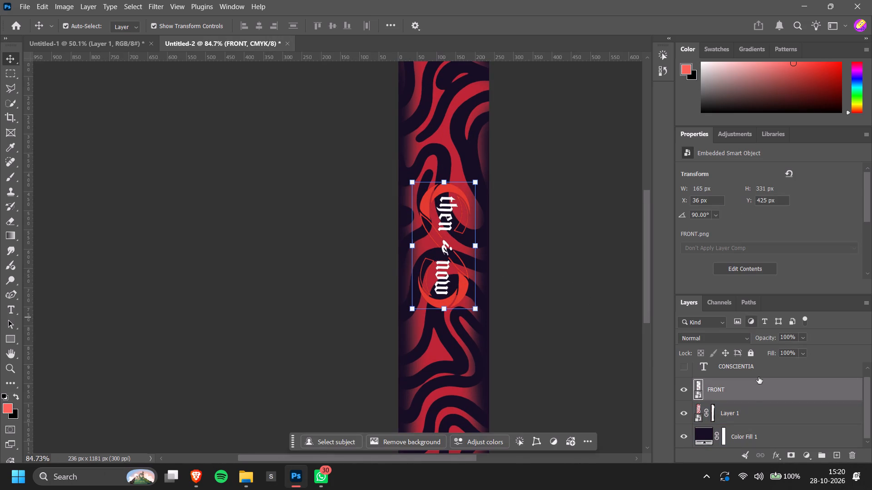
double_click(788, 390)
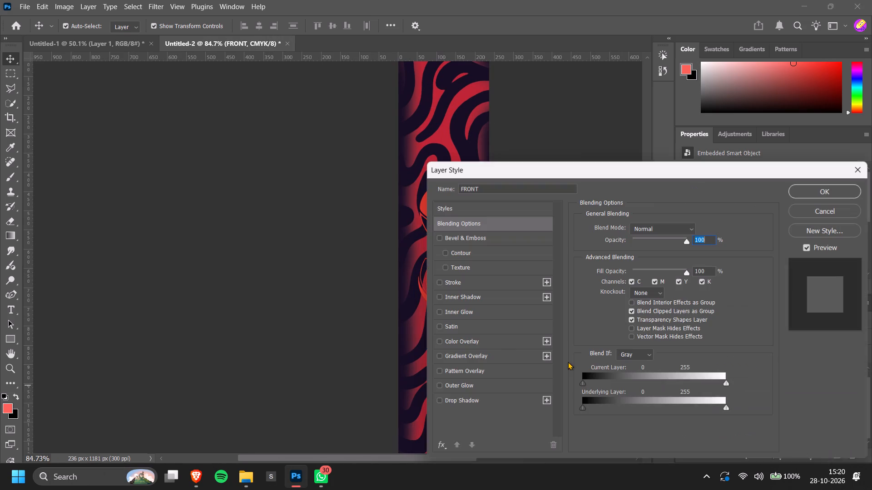
left_click(478, 344)
left_click_drag(551, 176, 647, 170)
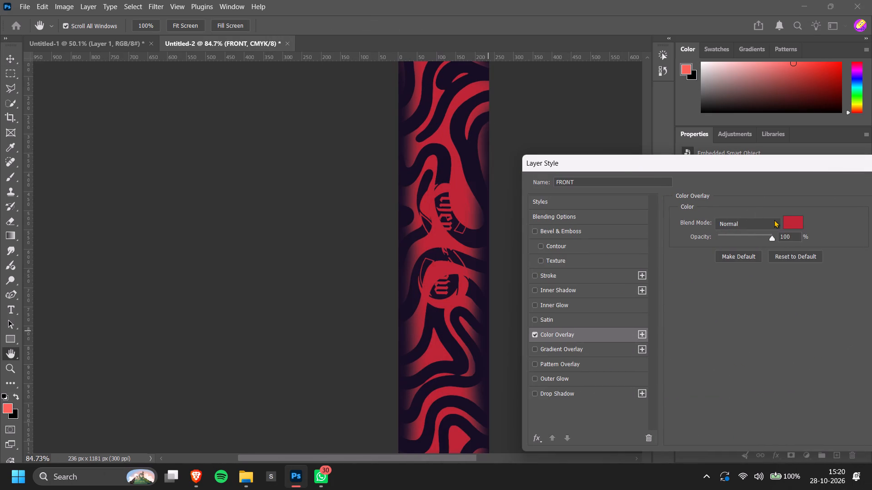
left_click(794, 220)
left_click_drag(727, 374, 730, 419)
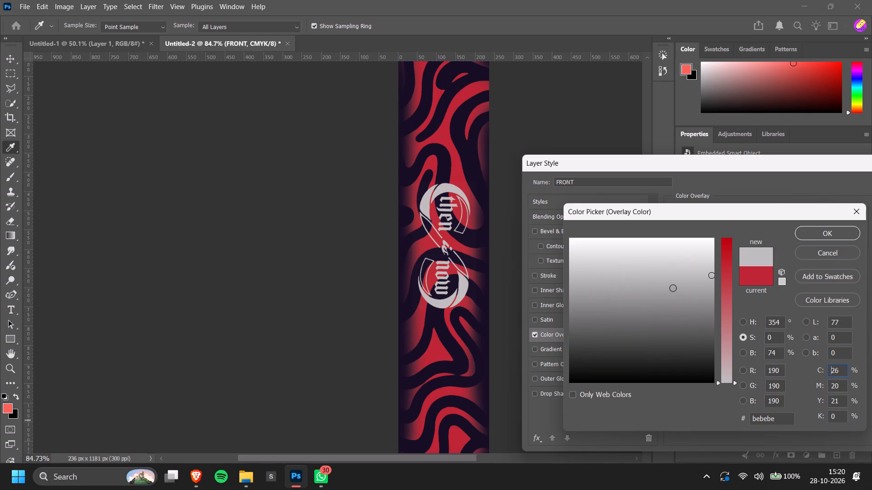
left_click(816, 233)
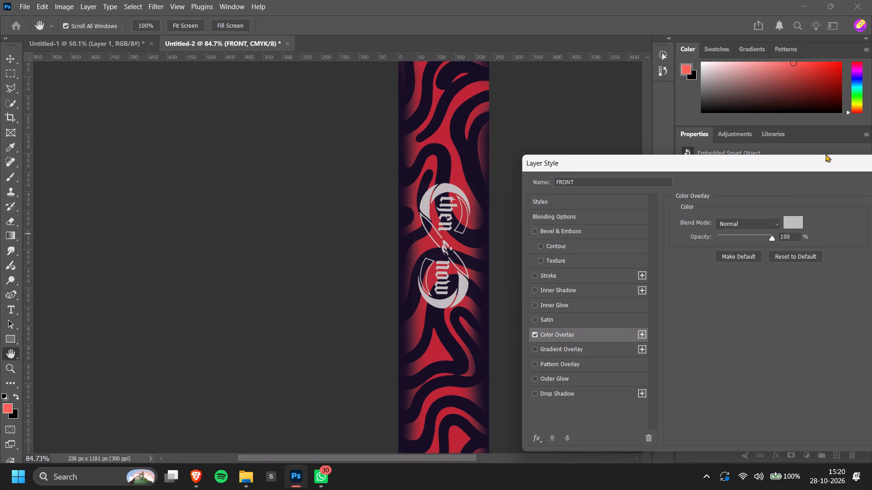
left_click_drag(827, 157, 760, 169)
left_click(861, 198)
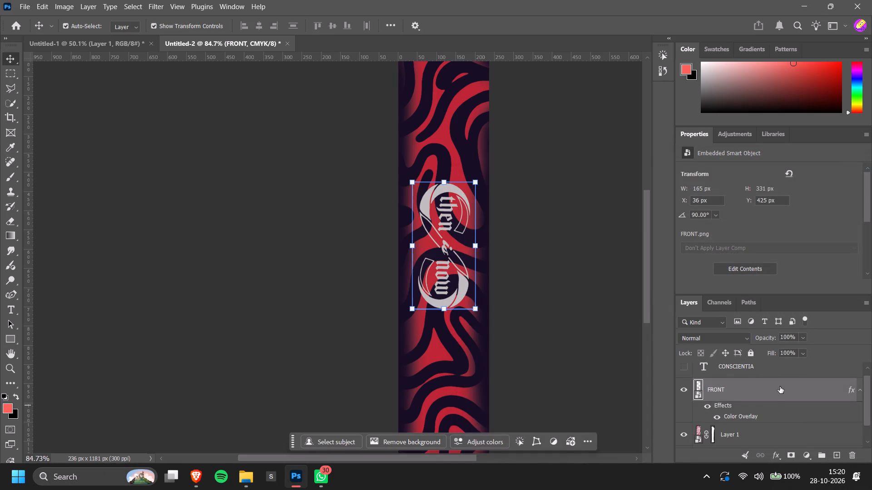
Add a black Hard Light Outer Glow to the FRONT logo layer with 4% spread and 46 px size.
double_click(774, 392)
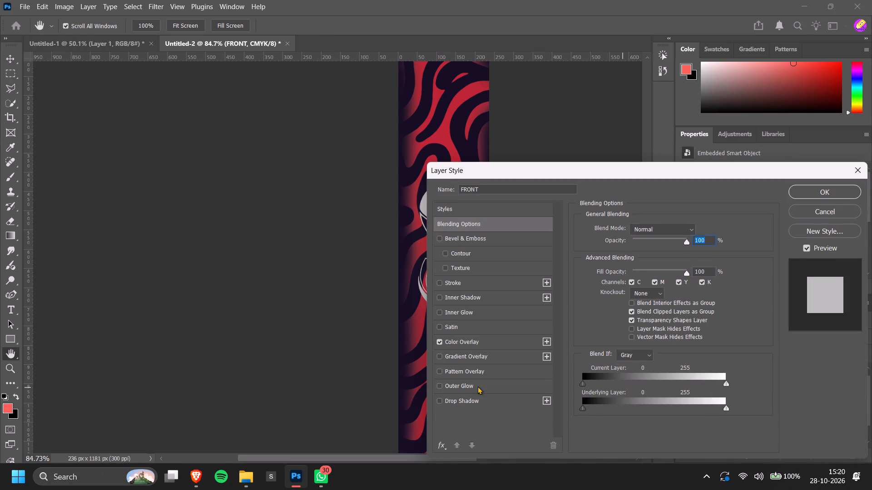
left_click_drag(478, 386, 475, 393)
left_click_drag(523, 176, 635, 201)
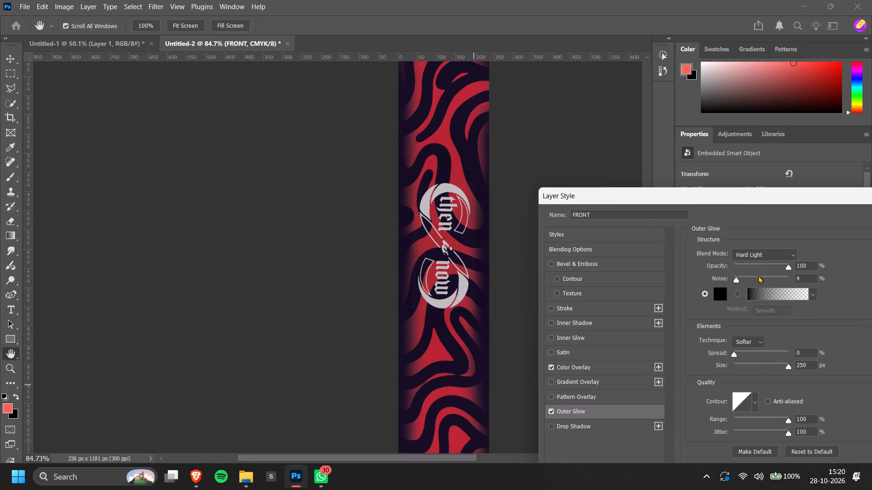
left_click_drag(745, 354, 740, 354)
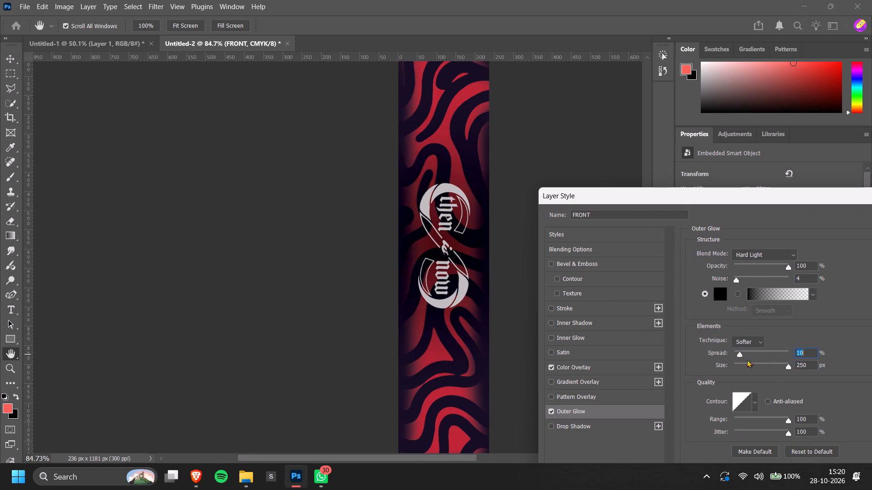
left_click_drag(781, 365, 759, 365)
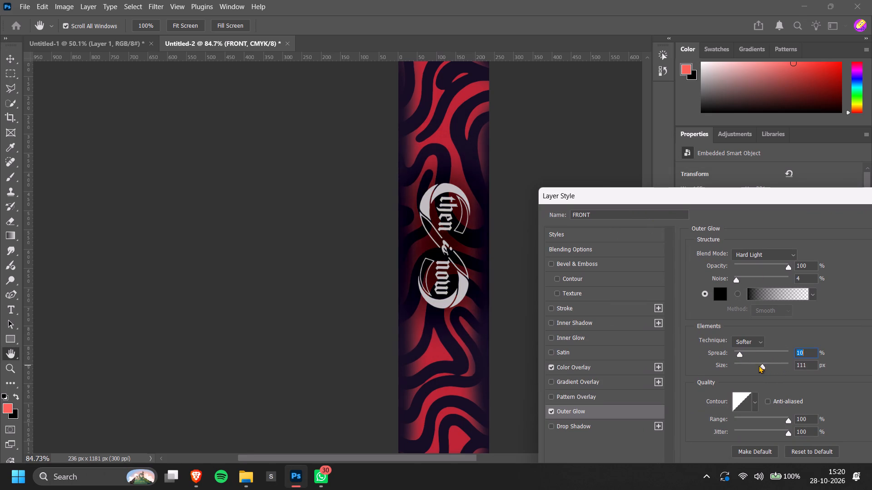
left_click_drag(759, 365, 748, 366)
left_click(738, 354)
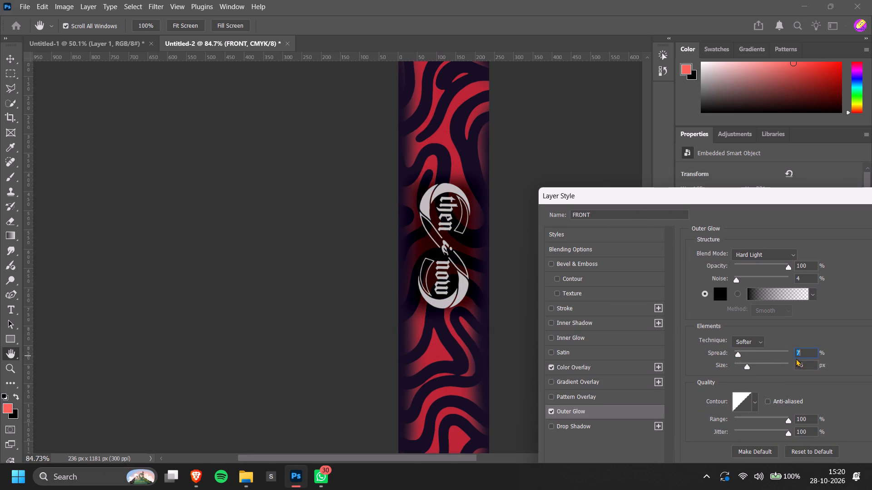
key("4")
key("Return")
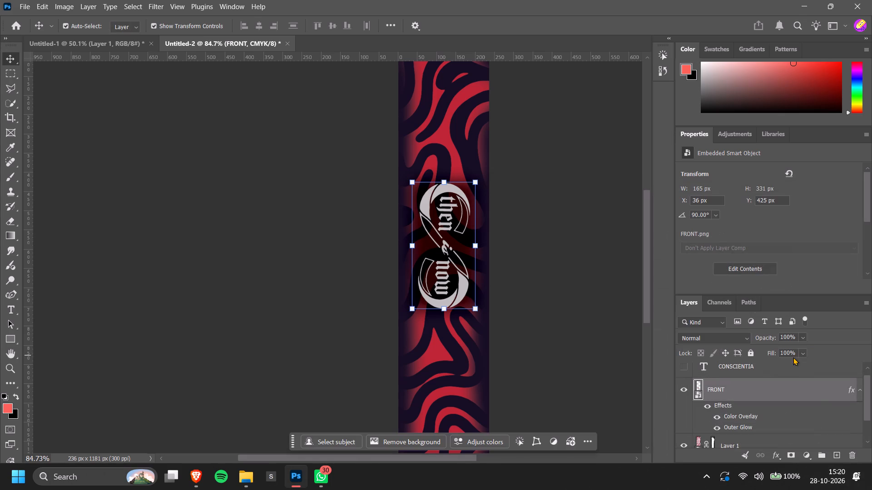
Reopen the FRONT layer's Outer Glow and set its size to 40 px, with the range at 100%.
double_click(740, 430)
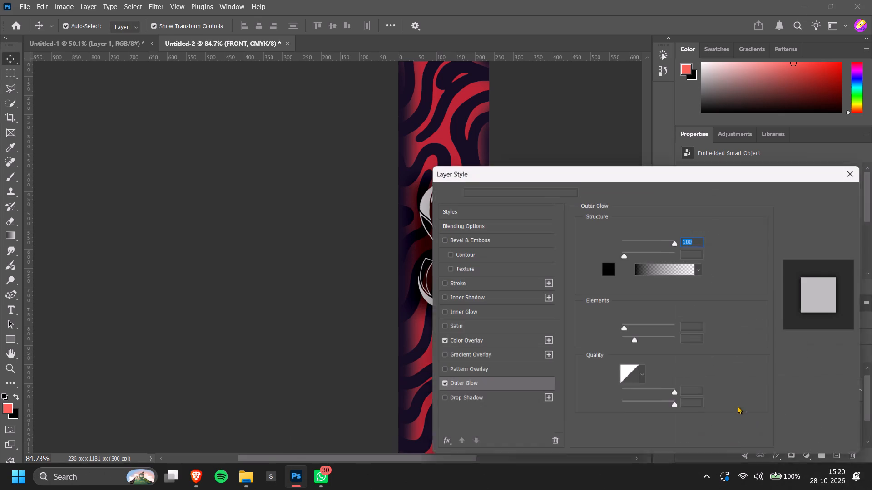
left_click_drag(600, 170, 659, 166)
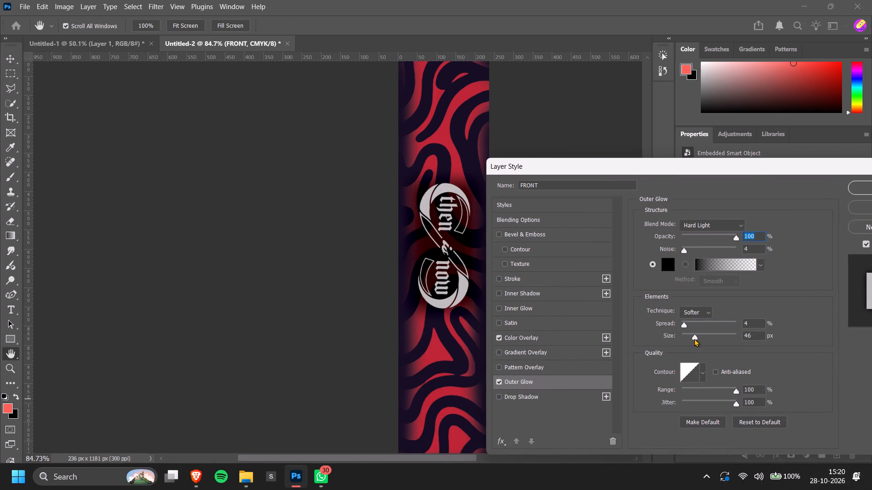
left_click(695, 338)
left_click_drag(715, 386, 715, 387)
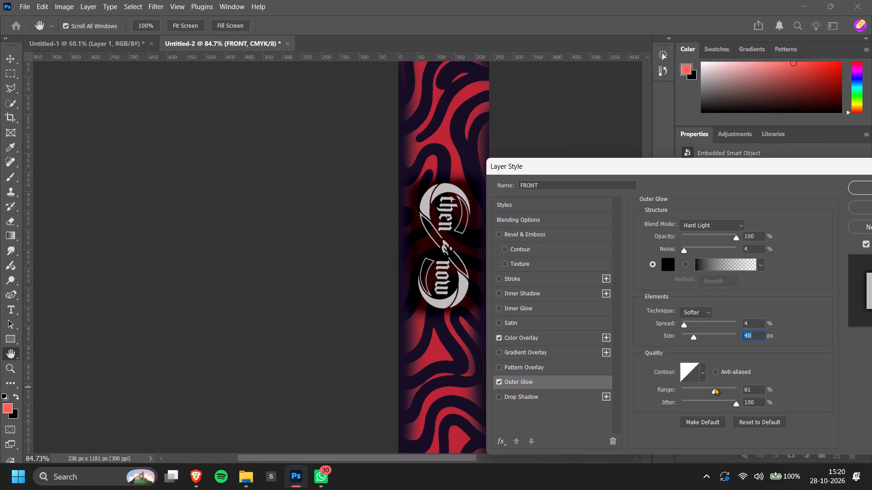
left_click_drag(715, 387, 770, 394)
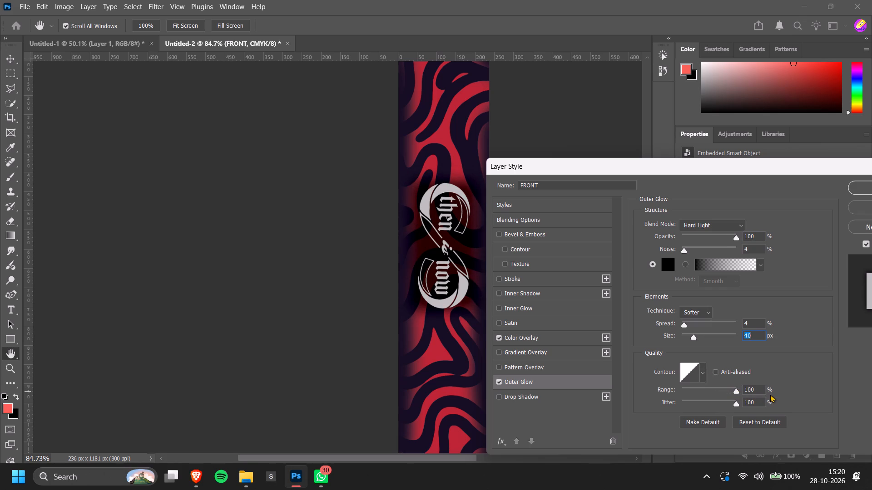
left_click_drag(770, 394, 772, 393)
Try the Normal, Overlay and Vivid Light blend modes on the logo's Outer Glow, and apply it in Hard Light.
left_click(711, 224)
left_click(728, 144)
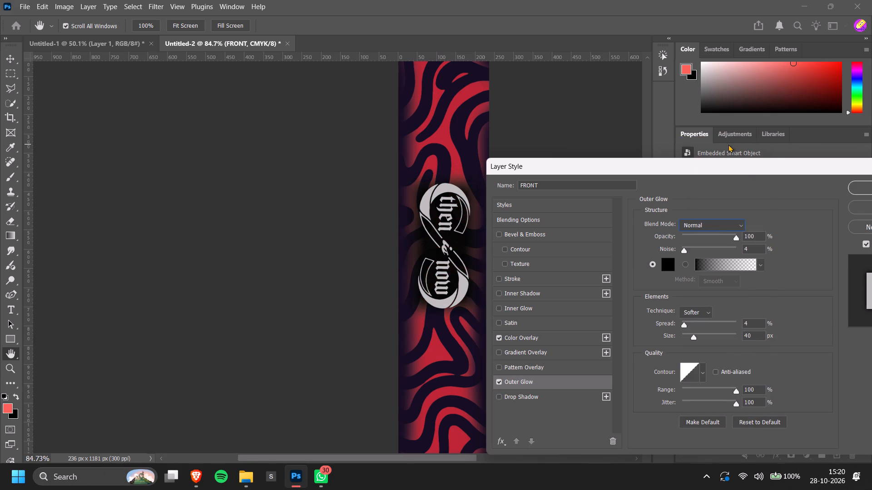
left_click(725, 227)
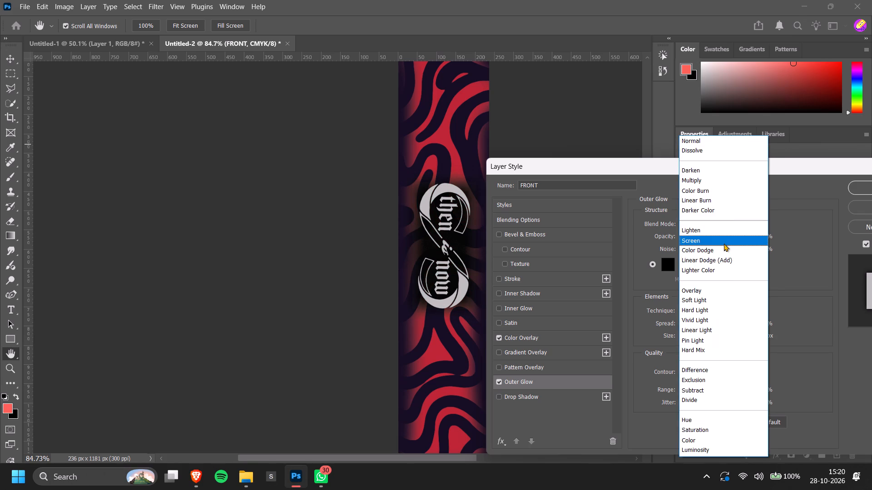
left_click(723, 293)
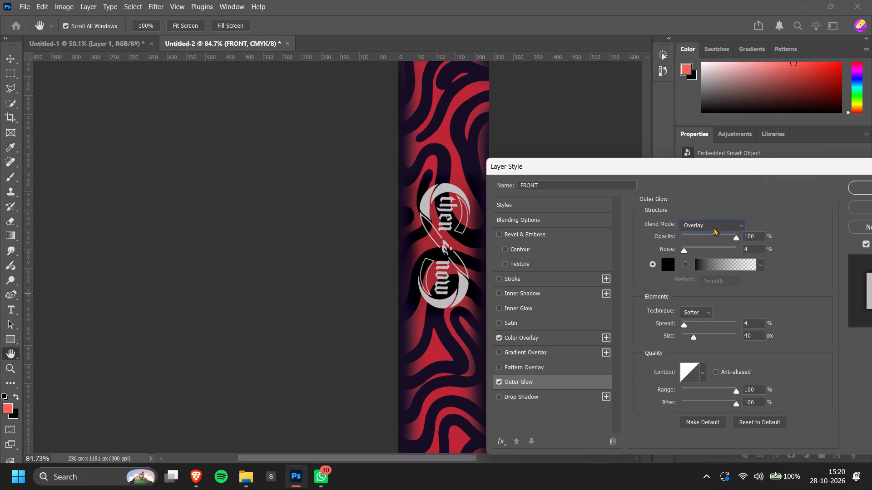
left_click(714, 228)
left_click(712, 307)
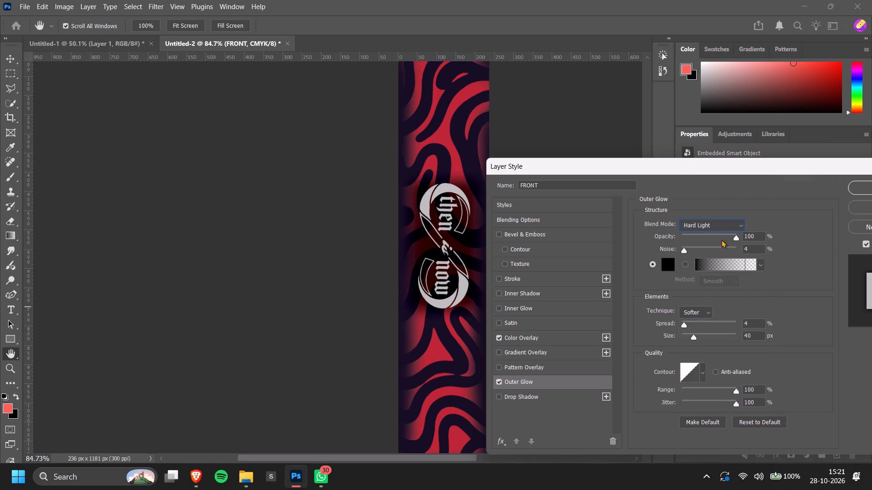
left_click(727, 228)
left_click_drag(724, 302, 723, 323)
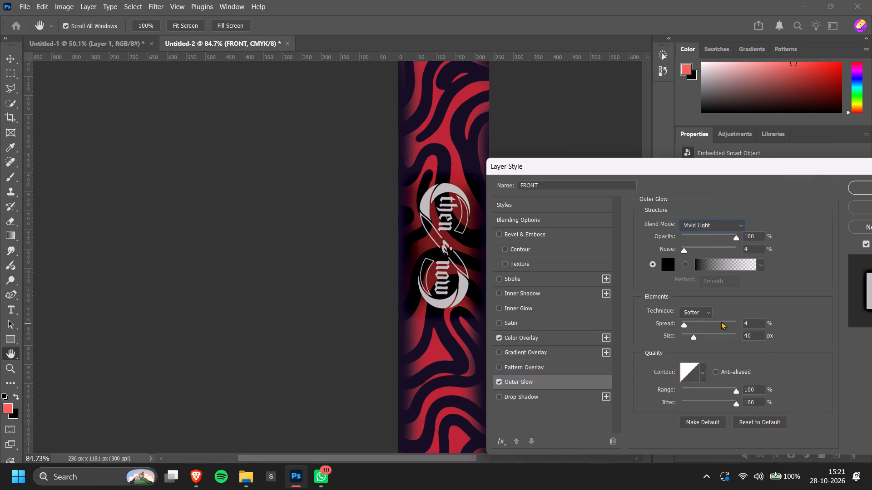
left_click(713, 230)
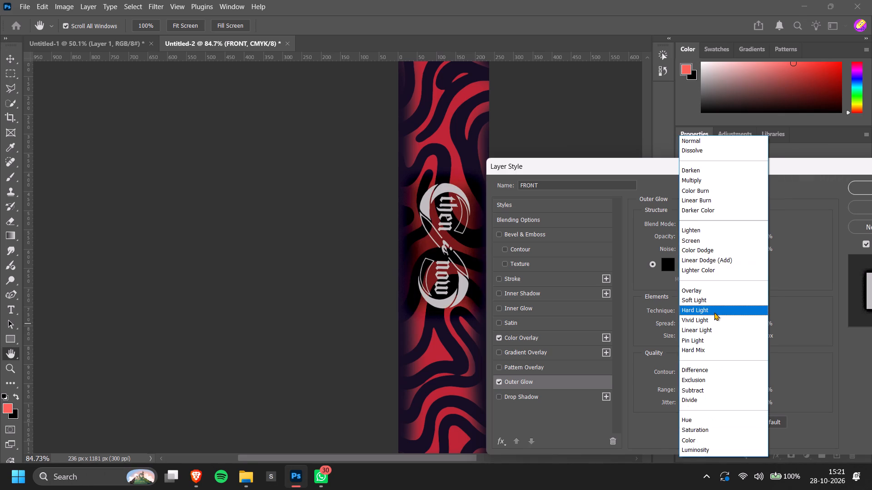
left_click(714, 312)
left_click_drag(689, 163, 654, 168)
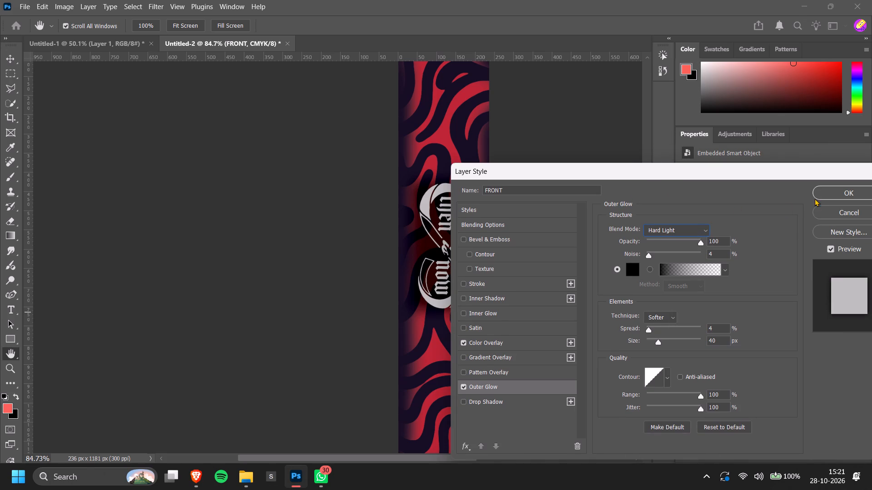
left_click_drag(754, 177, 778, 175)
left_click(850, 191)
left_click(581, 262)
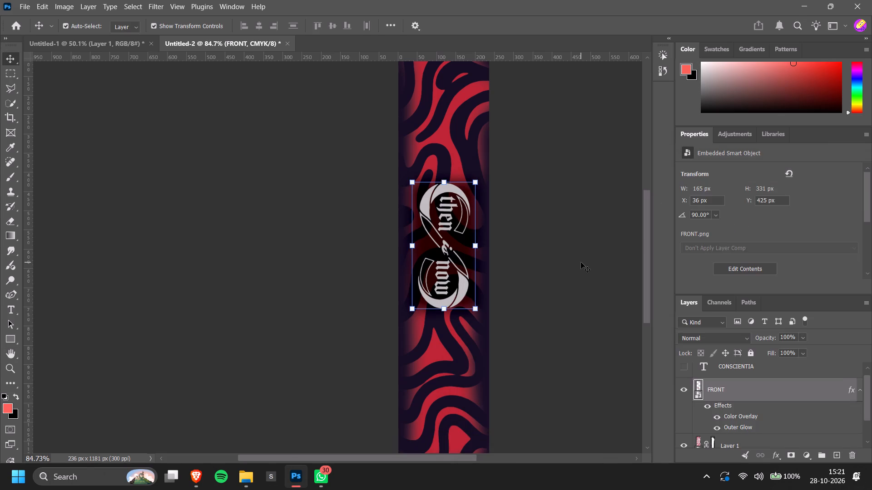
Scale the FRONT logo down proportionally to about 24%, making it 144 × 288 px.
left_click(456, 268)
left_click(460, 225)
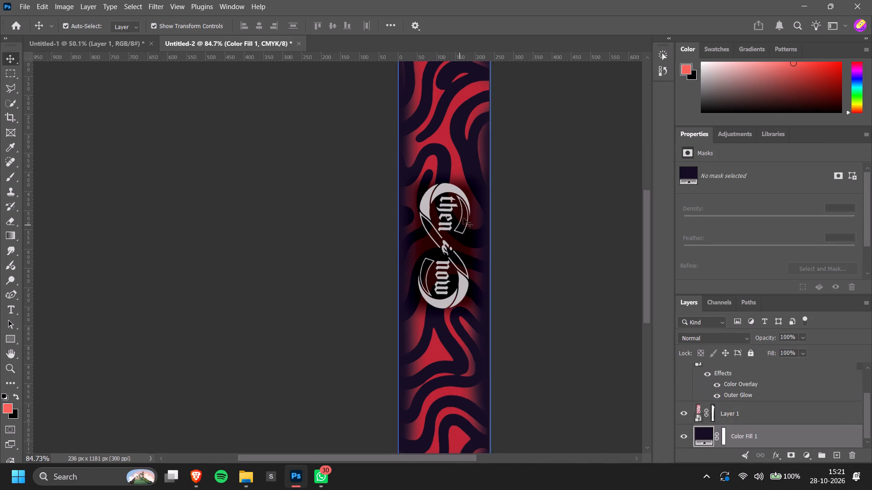
left_click(455, 191)
left_click_drag(450, 181, 451, 197)
left_click(446, 263)
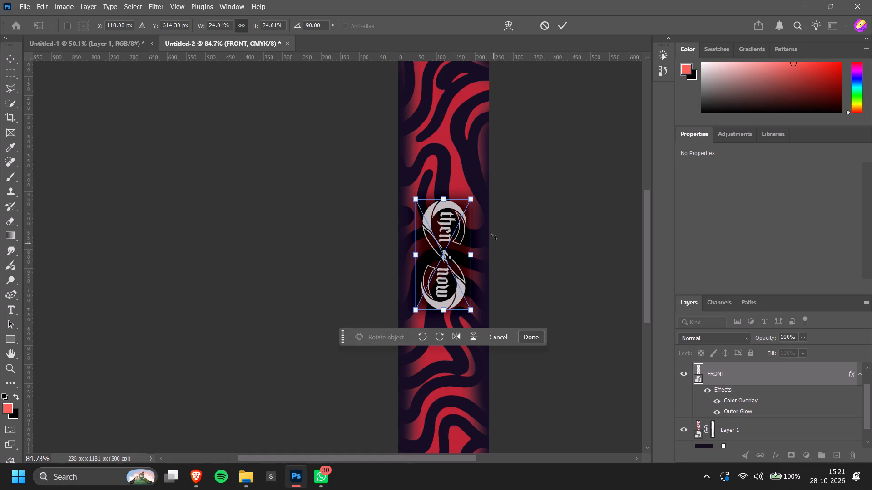
left_click(565, 29)
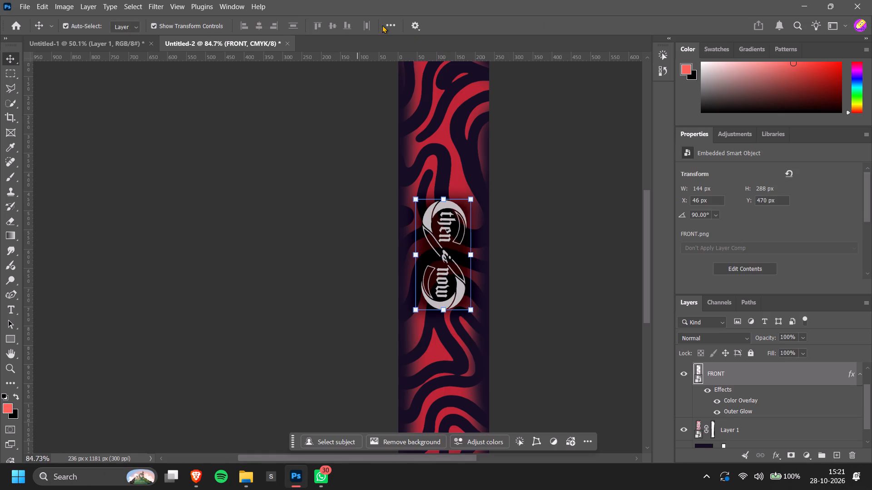
Centre the FRONT logo horizontally and vertically relative to the canvas, and deselect it.
left_click(389, 25)
left_click(425, 124)
left_click(439, 152)
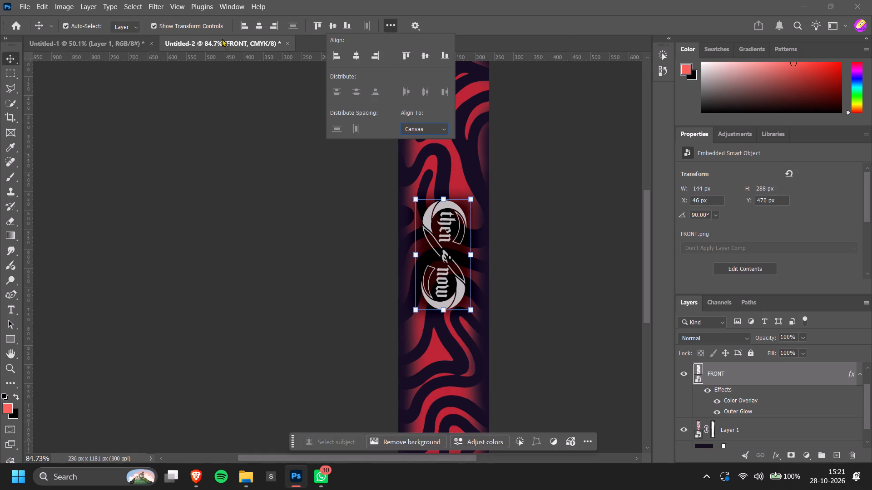
left_click(258, 27)
left_click(329, 21)
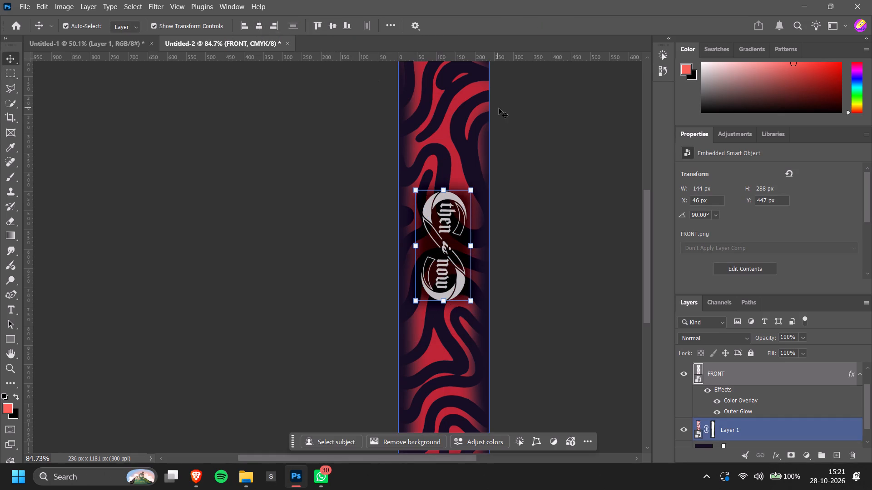
double_click(574, 122)
Rotate the whole canvas 90° counter-clockwise so the ribbon lies horizontally.
scroll(588, 142, "down", 4, "alt")
scroll(572, 220, "up", 2, "alt")
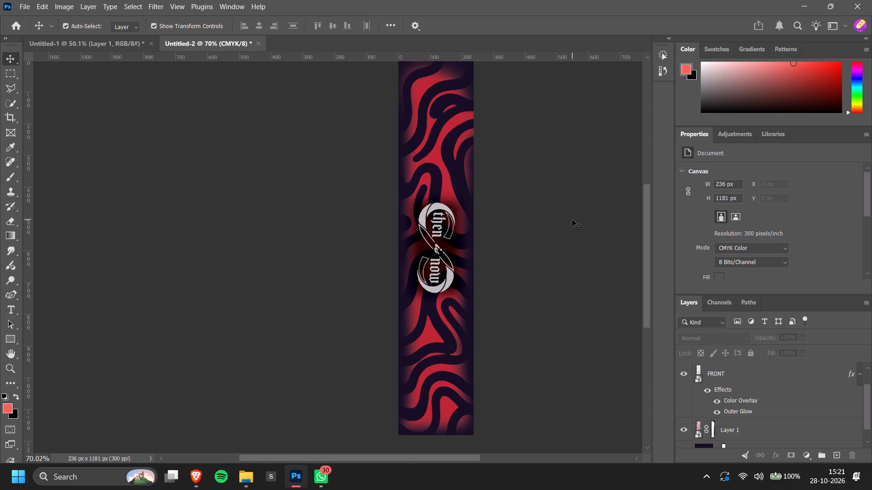
scroll(572, 220, "up", 2)
scroll(572, 220, "up", 1, "alt")
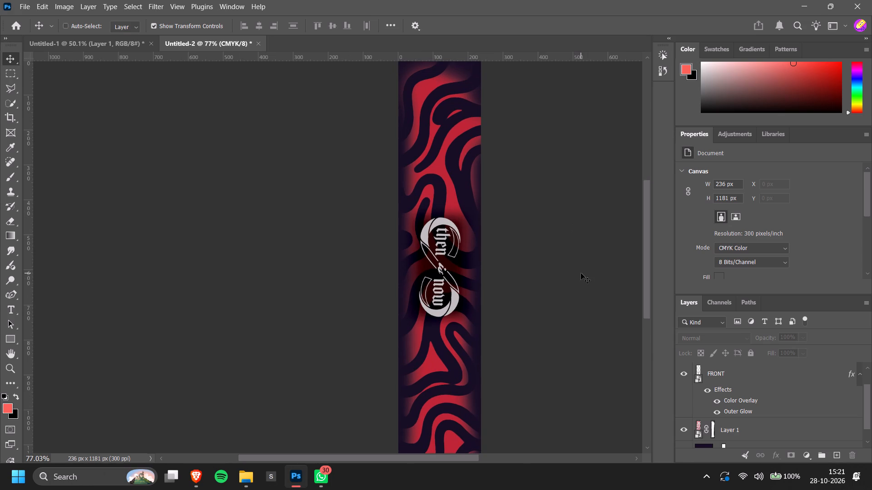
scroll(581, 273, "up", 3)
left_click(64, 1)
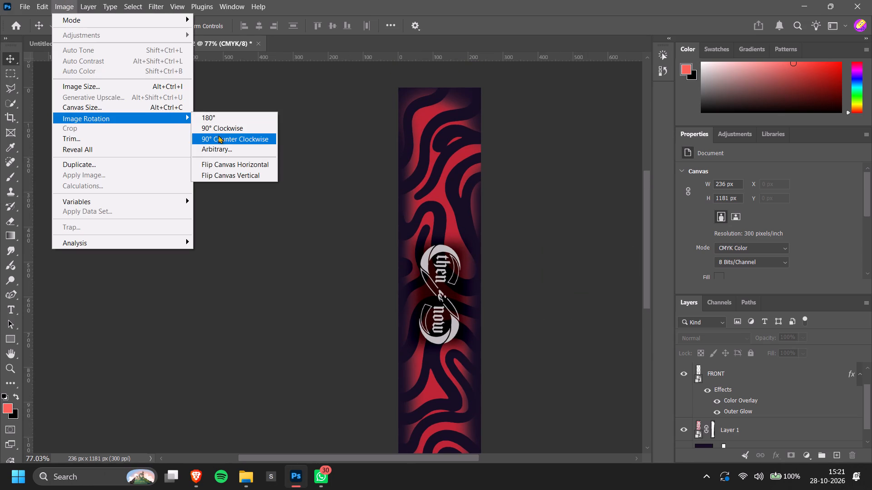
left_click(224, 141)
Examine the horizontal ribbon's pattern, faded edges and logo, both as a whole and close up.
scroll(445, 198, "down", 1)
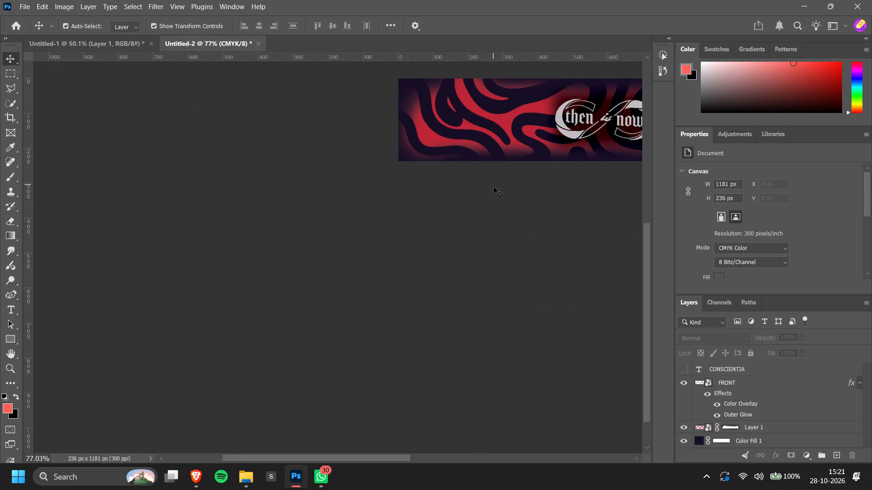
middle_click_drag(494, 187, 325, 346)
scroll(325, 346, "up", 1)
scroll(400, 298, "up", 11)
scroll(398, 294, "down", 20, "ctrl")
scroll(398, 294, "down", 1, "ctrl")
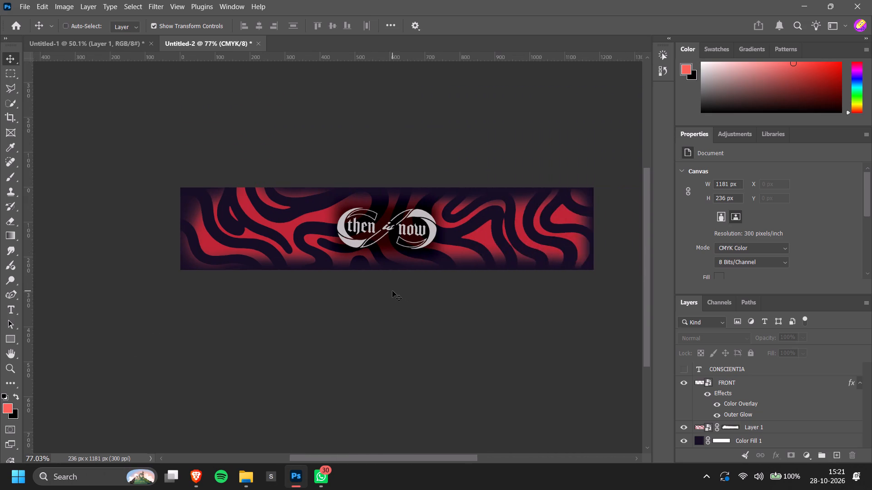
scroll(392, 291, "down", 4, "ctrl")
scroll(471, 282, "up", 1, "alt")
scroll(471, 282, "down", 2, "ctrl")
scroll(427, 276, "up", 4)
scroll(478, 260, "down", 1, "alt")
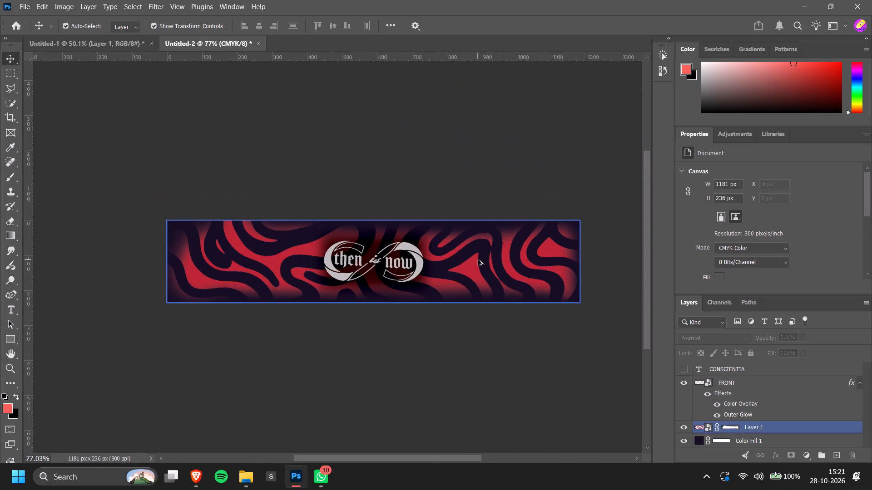
scroll(478, 260, "up", 4, "alt")
scroll(478, 260, "up", 2, "ctrl")
scroll(478, 260, "down", 3, "alt")
scroll(478, 260, "up", 3, "alt")
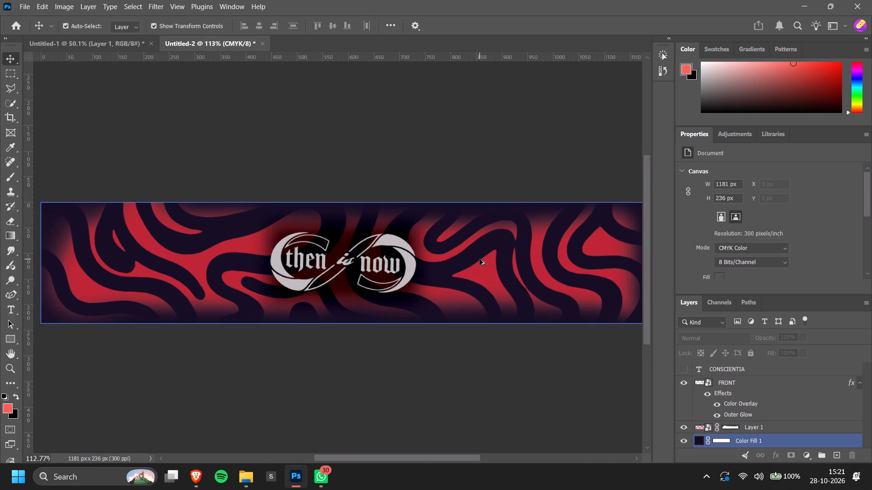
scroll(480, 259, "up", 9, "ctrl")
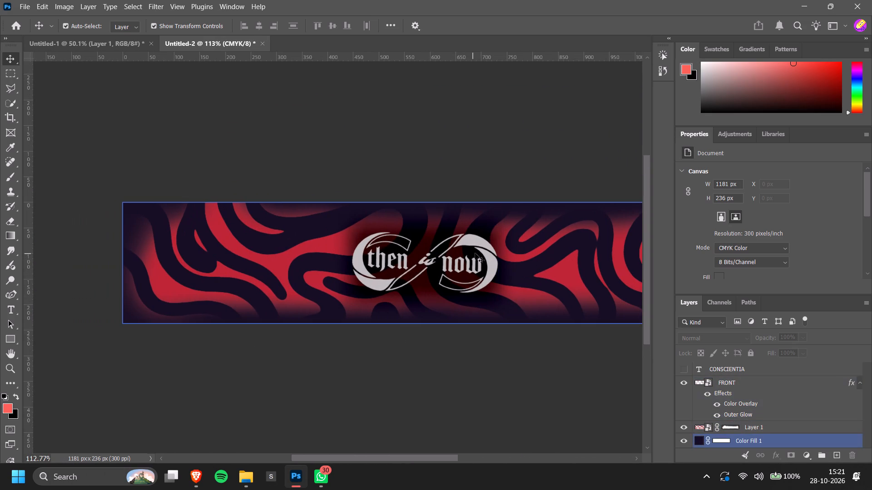
Rotate the FRONT logo about 1.5° counter-clockwise to level its lettering.
left_click(481, 249)
left_click(506, 311)
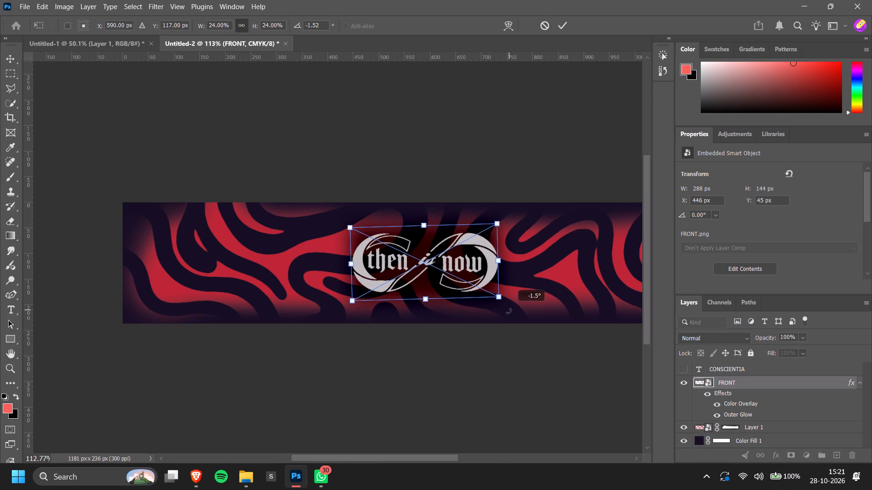
left_click(558, 25)
left_click(564, 152)
Draw a paragraph text box on the ribbon's pattern left of the logo and enter "Conscientia 2026".
scroll(560, 159, "up", 1, "ctrl")
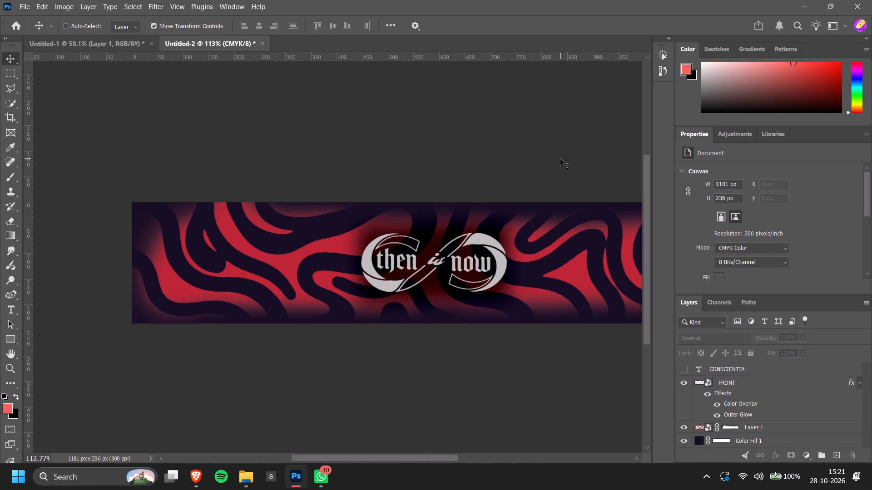
scroll(560, 159, "up", 4, "ctrl")
key("t")
left_click_drag(186, 249, 322, 285)
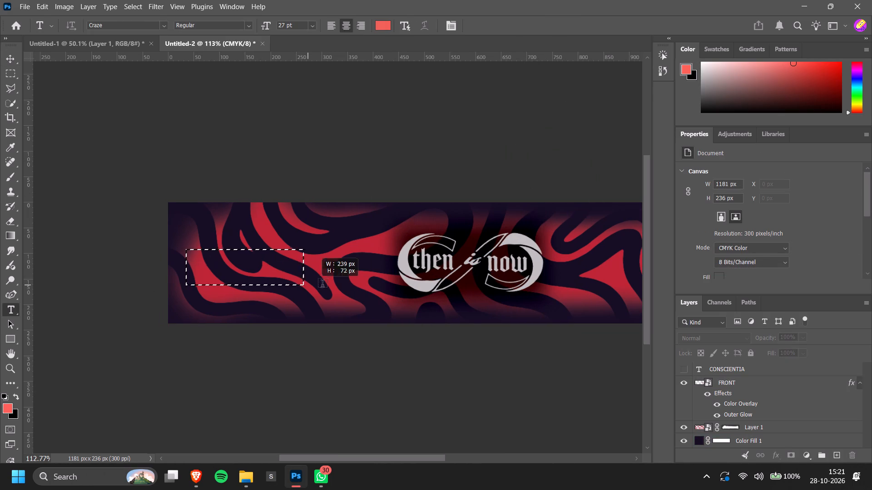
left_click_drag(322, 285, 367, 284)
left_click(342, 270)
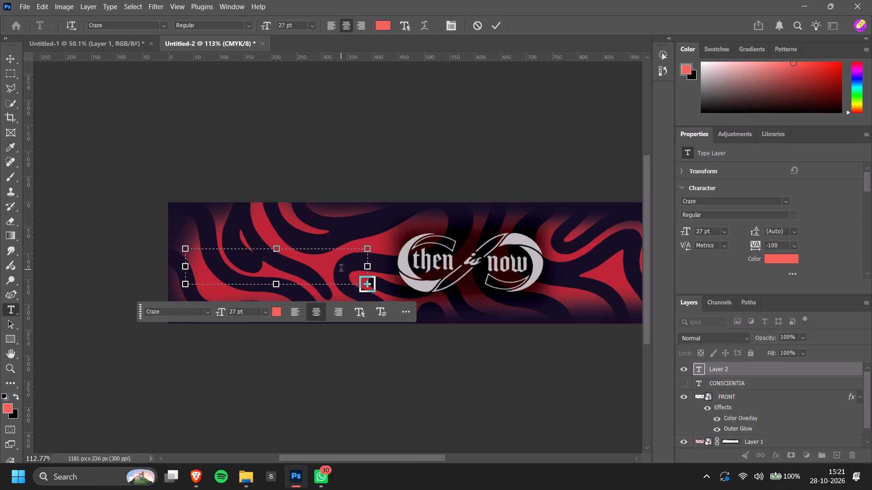
type("Conscientia 2026")
left_click(344, 142)
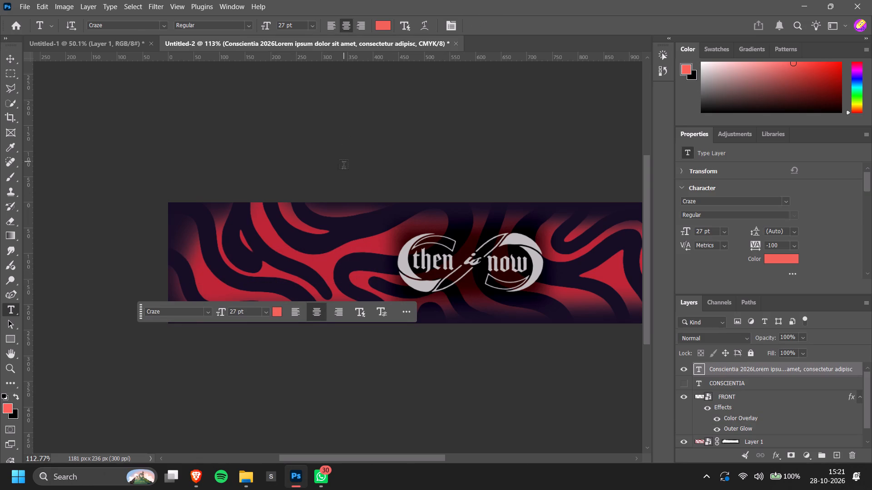
Set the new Conscientia 2026 text to 12 pt in the Agency FB font.
key("v")
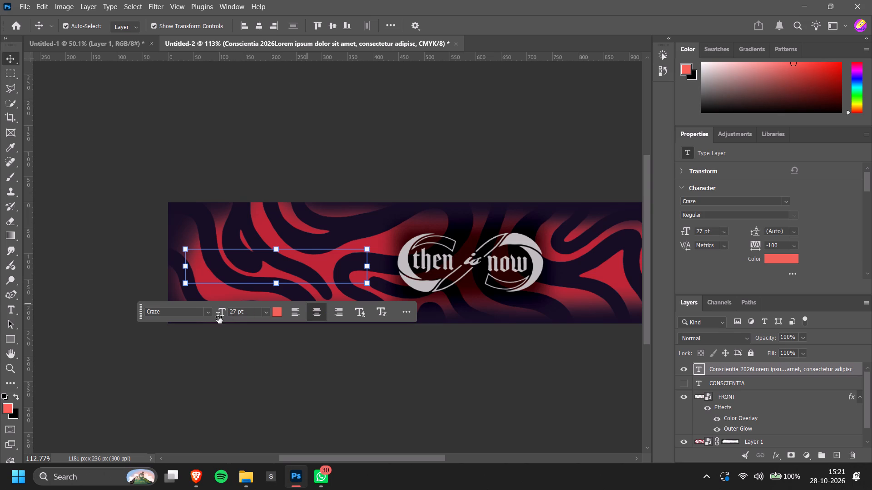
left_click_drag(218, 317, 206, 316)
left_click(221, 314)
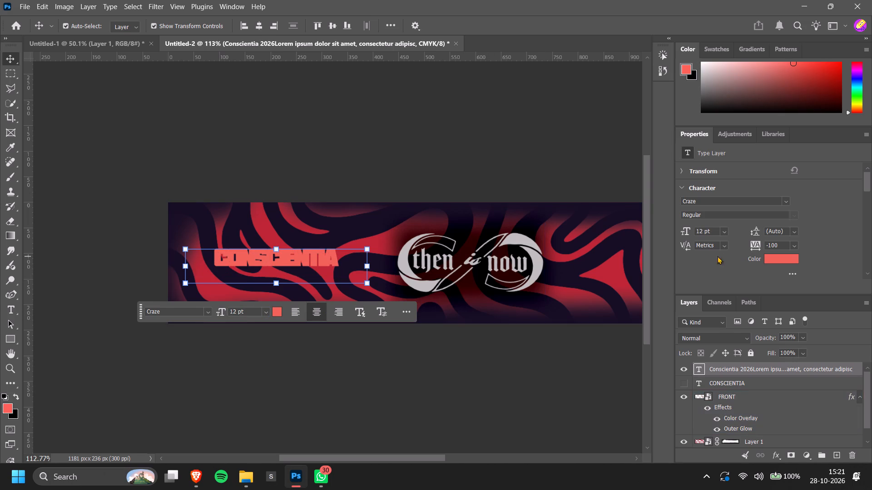
left_click(785, 202)
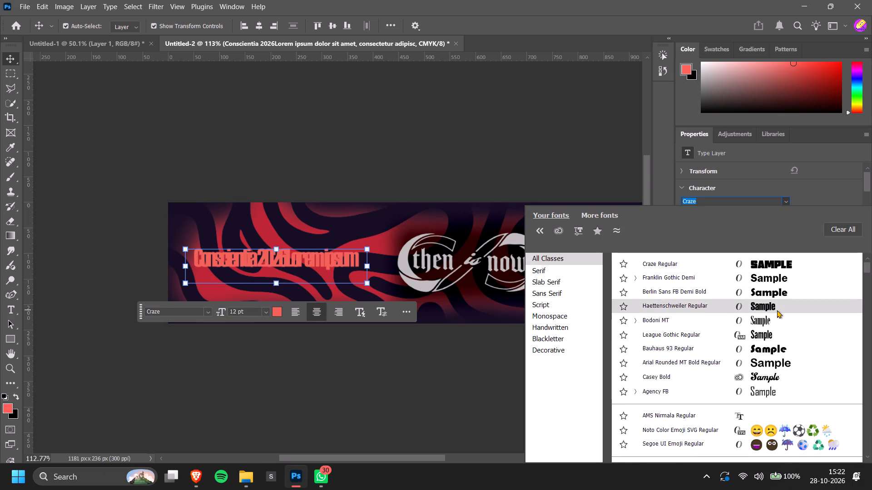
scroll(776, 333, "down", 3)
left_click(786, 341)
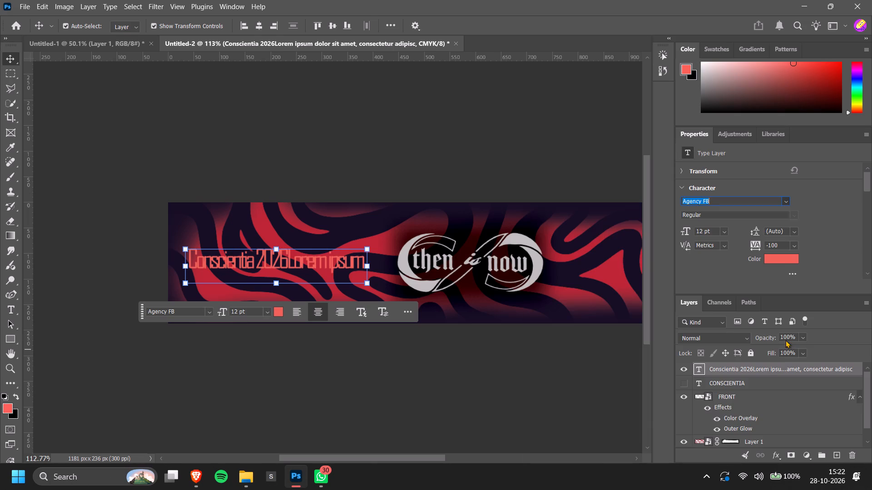
Change the Conscientia 2026 text colour to white.
left_click(788, 254)
left_click_drag(647, 299, 660, 309)
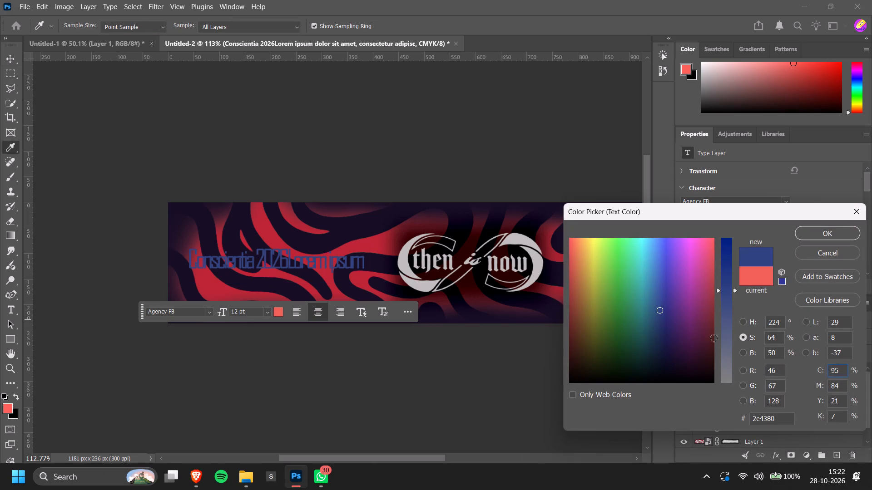
left_click_drag(720, 355, 738, 432)
left_click_drag(680, 286, 736, 167)
left_click(808, 222)
left_click(809, 229)
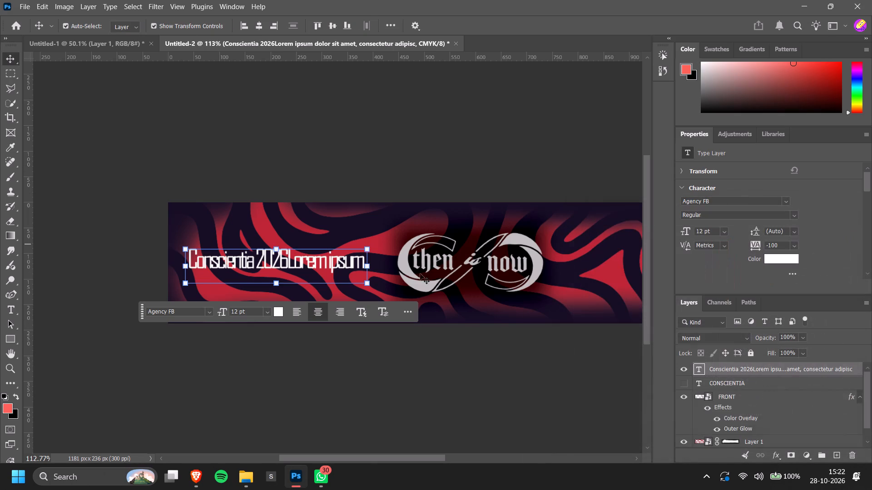
Replace the whole content of the text box, including the leftover placeholder words, with "Conscientia 2026".
triple_click(301, 265)
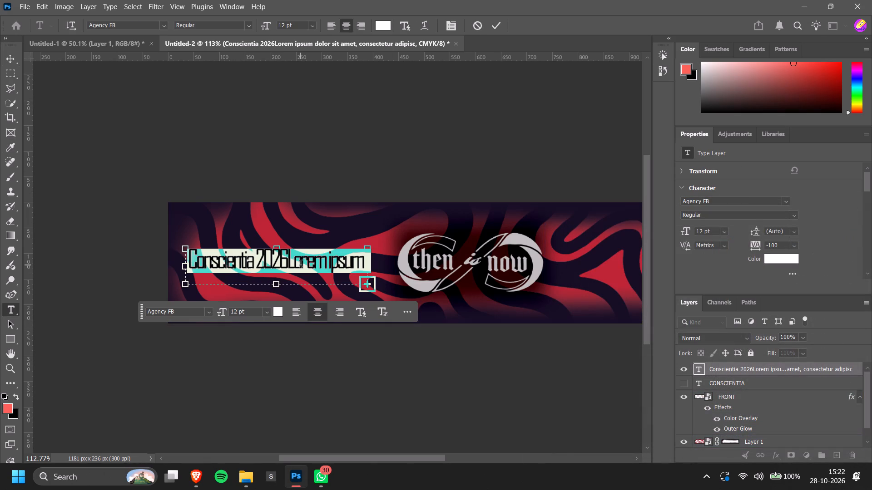
type("Consc")
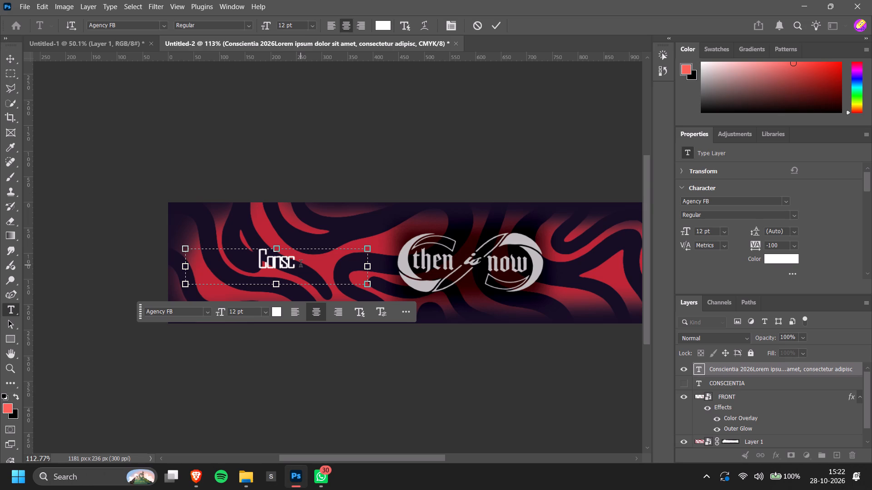
type("ientia")
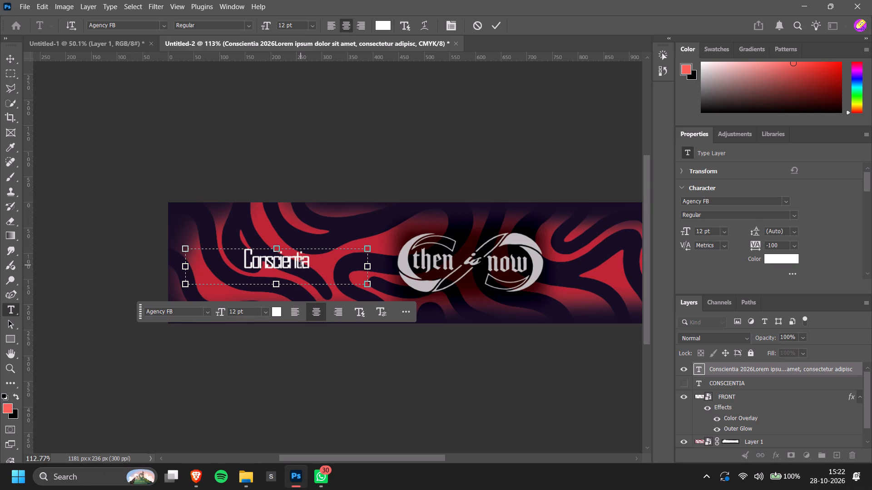
key("space")
type("2026")
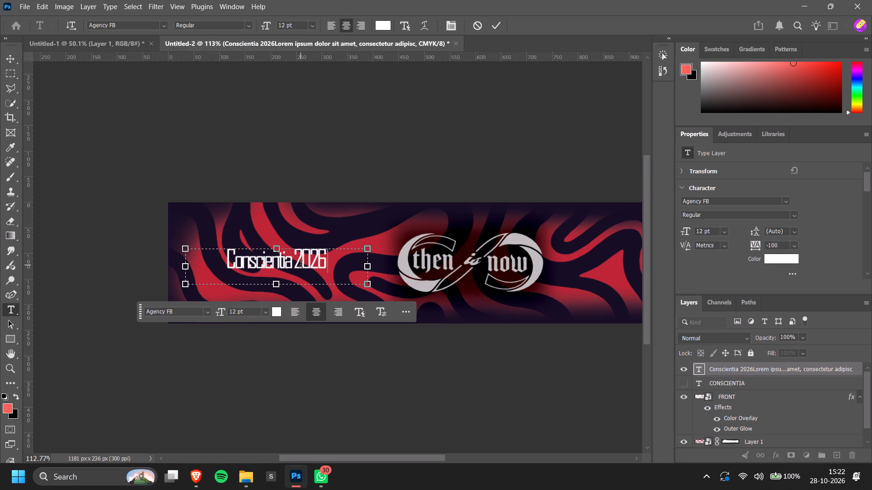
left_click(456, 145)
Set the Conscientia 2026 text's tracking to 0 and nudge the text slightly downward.
left_click(381, 318)
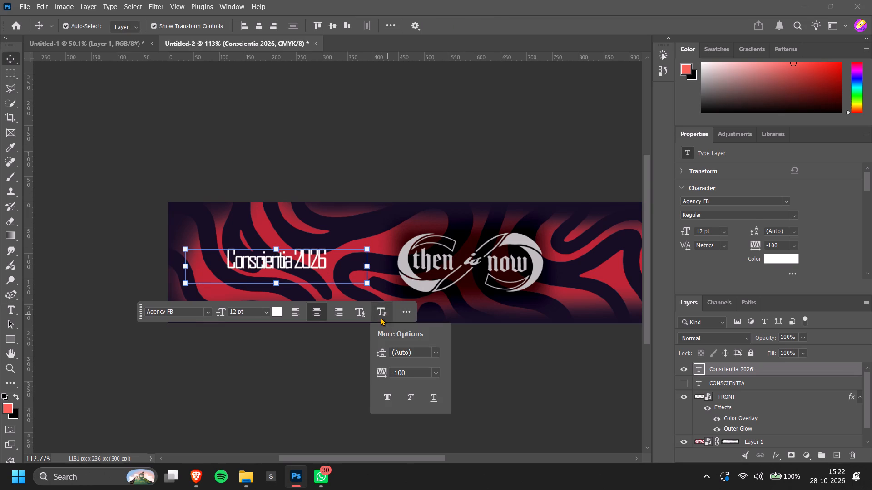
double_click(420, 372)
key("0")
key("Return")
left_click(385, 366)
left_click_drag(322, 262, 321, 267)
Apply faux italic and faux bold to the Conscientia 2026 text and deselect it.
left_click(388, 318)
left_click(413, 400)
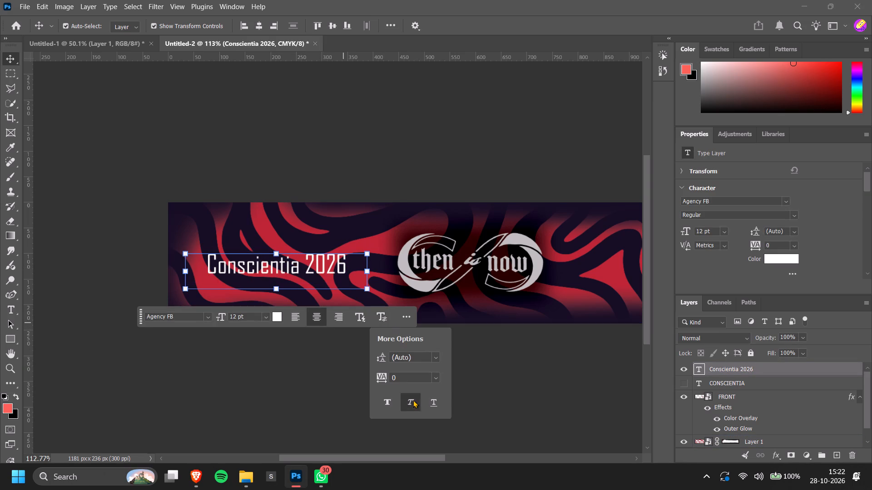
left_click(522, 376)
left_click(331, 273)
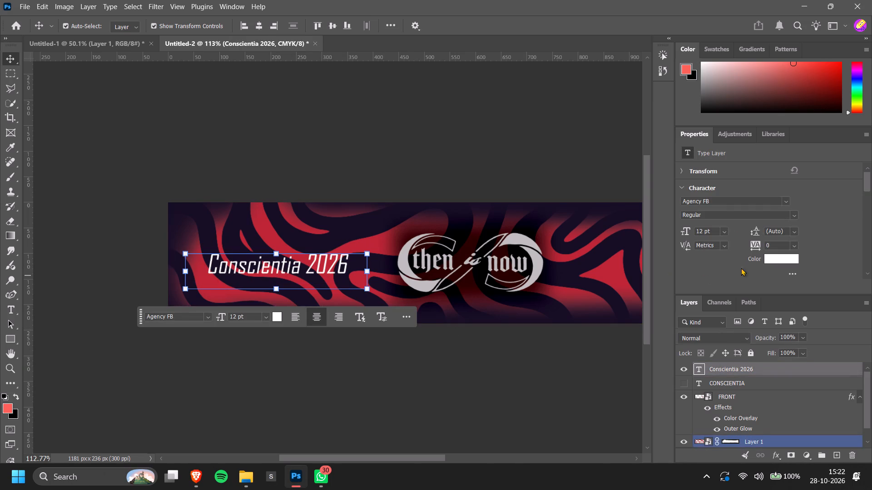
left_click(380, 309)
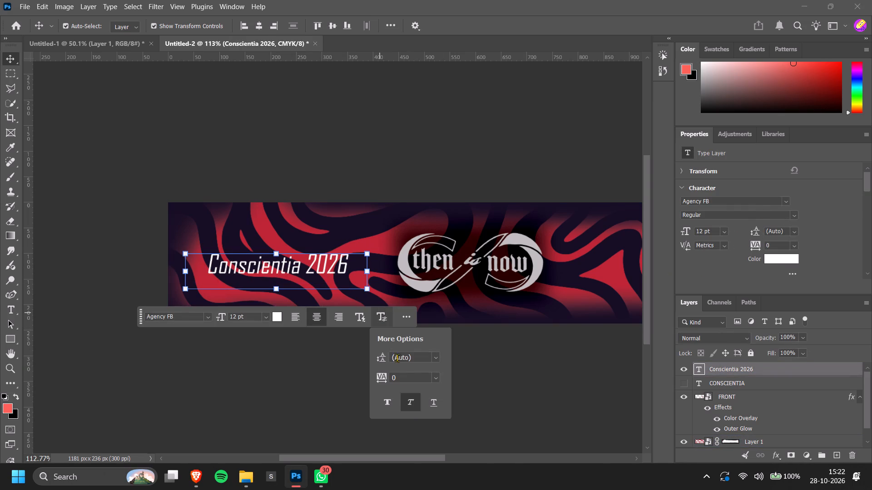
left_click(383, 403)
left_click(540, 380)
Scale the Conscientia 2026 text proportionally to about 111% (13.32 pt) and position it between the ribbon's left edge and the logo.
scroll(540, 380, "down", 2, "ctrl")
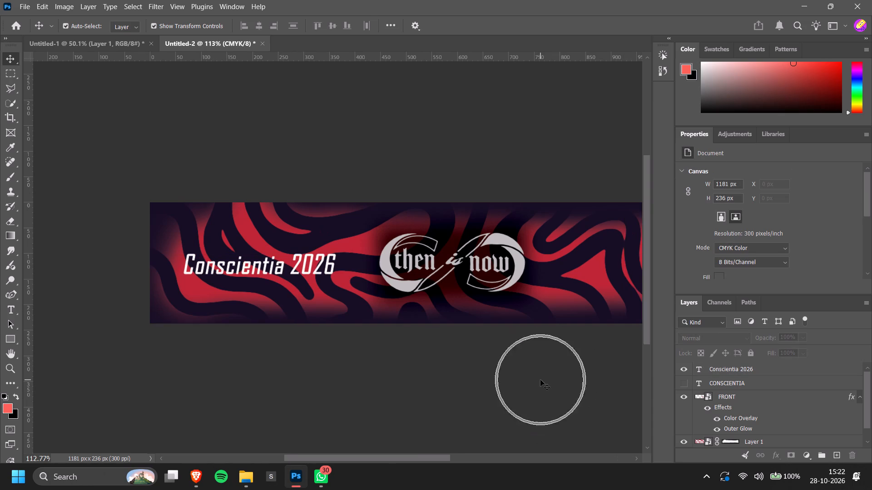
scroll(540, 380, "down", 4, "alt")
scroll(304, 294, "up", 7, "alt")
left_click(309, 249)
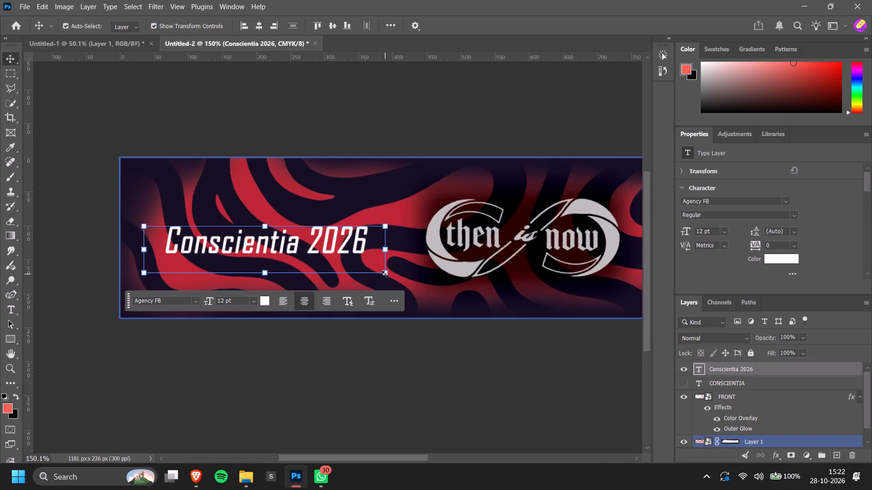
left_click_drag(386, 274, 411, 289)
left_click_drag(393, 268, 384, 265)
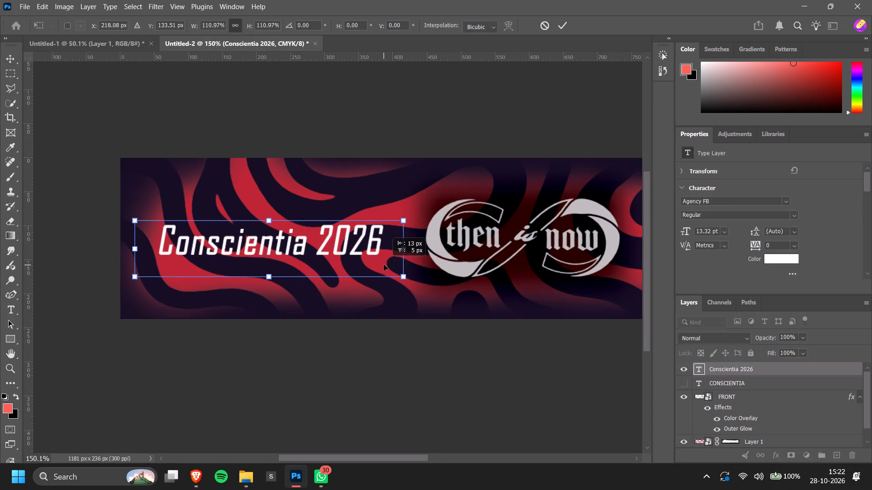
left_click_drag(384, 265, 386, 265)
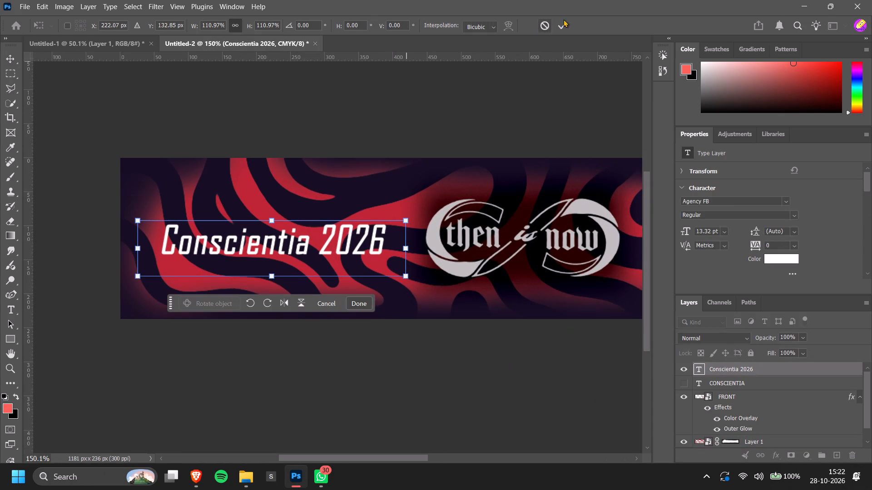
left_click(564, 19)
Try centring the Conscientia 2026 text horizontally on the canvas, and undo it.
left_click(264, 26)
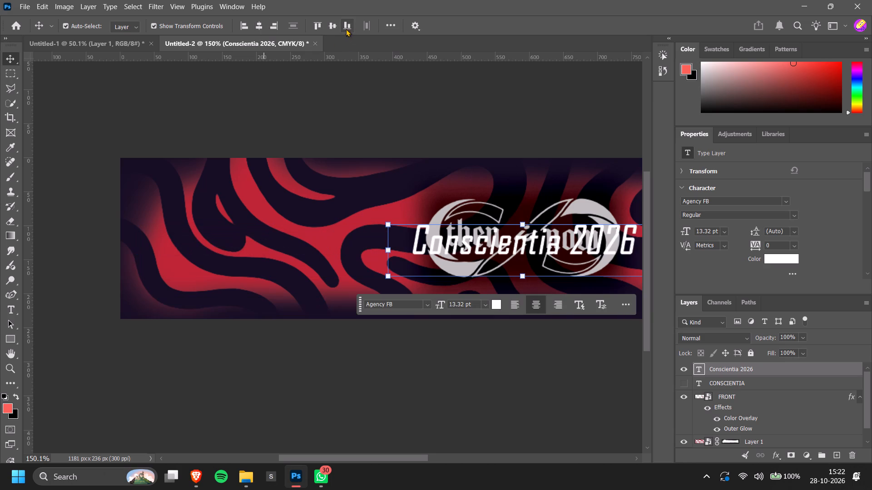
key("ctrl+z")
Centre the Conscientia 2026 text box vertically, then shift it down slightly to line the lettering up with the logo.
left_click(332, 24)
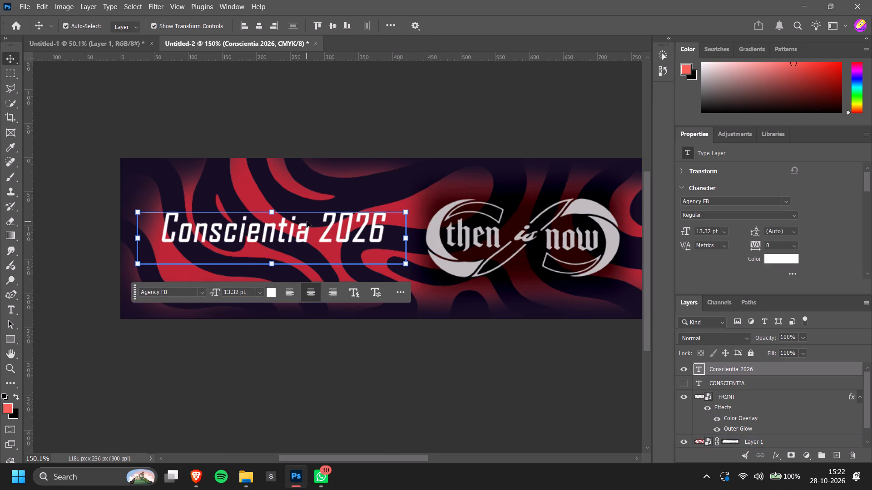
left_click_drag(307, 225, 307, 230)
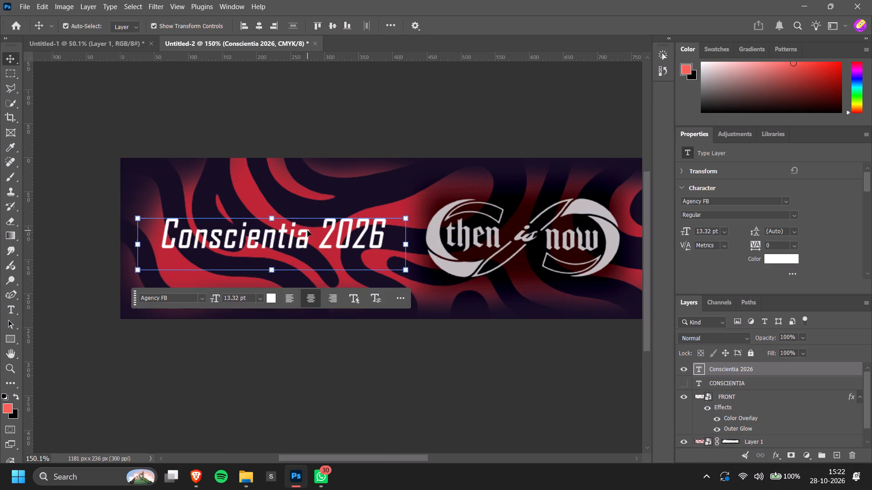
scroll(316, 232, "down", 3, "ctrl")
left_click(298, 240)
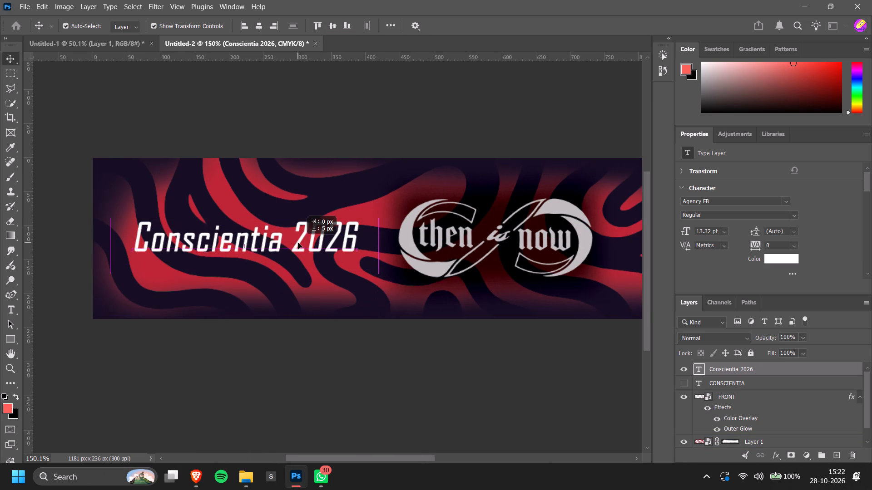
Duplicate the Conscientia 2026 text and place the copy just below the original, offset slightly to the right.
scroll(298, 240, "down", 5, "ctrl")
scroll(294, 239, "down", 5, "alt")
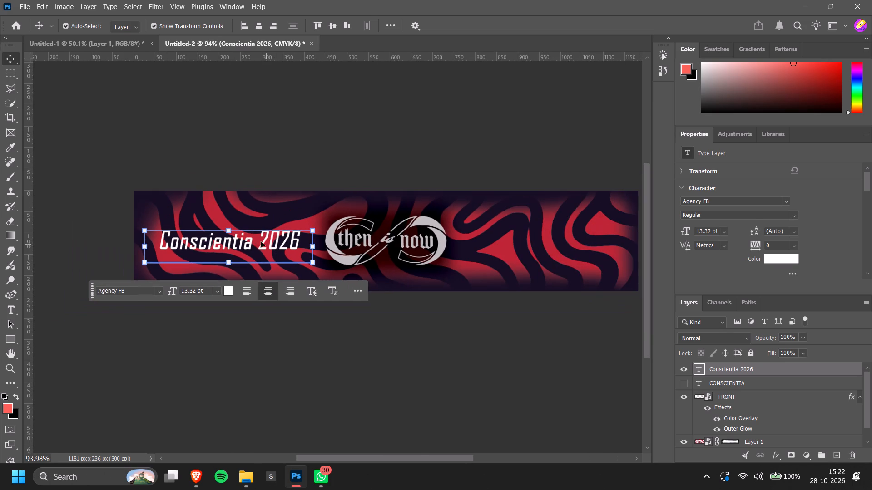
left_click_drag(256, 240, 567, 239, "alt")
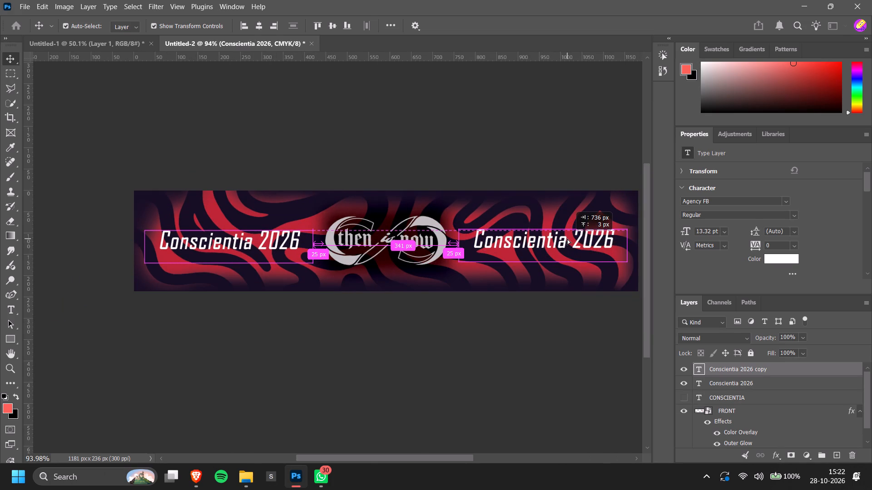
left_click_drag(567, 239, 275, 258, "alt")
left_click(275, 258)
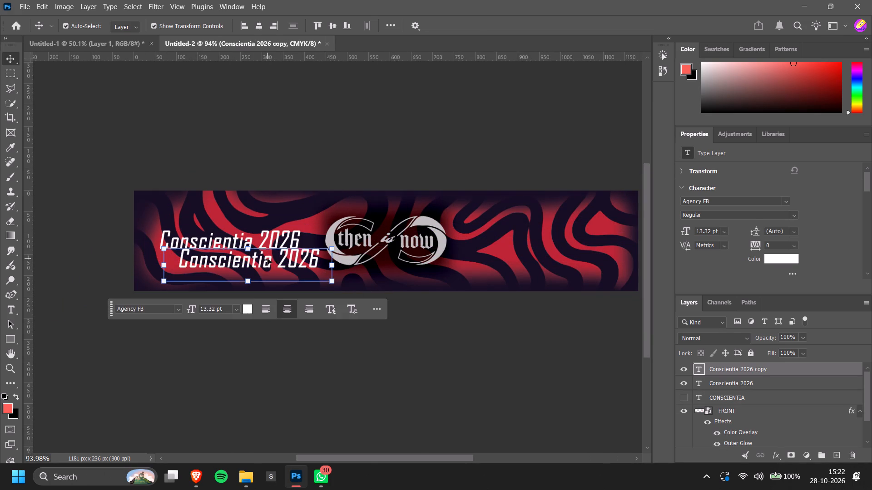
Replace the duplicated text's content with "TIMEFALL".
double_click(268, 259)
key("shift+t")
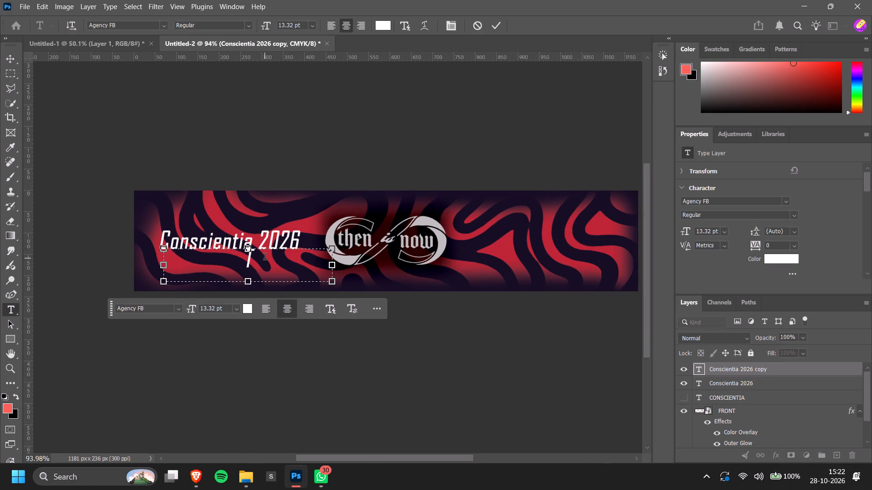
key("space")
type("IME")
key("BackSpace")
key("BackSpace")
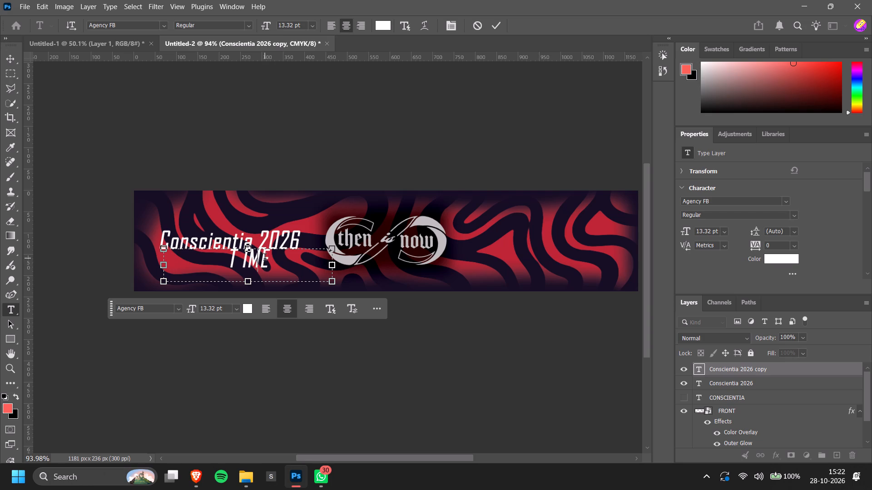
key("BackSpace")
key("BackSpace")
type("IMEFALL")
left_click(404, 373)
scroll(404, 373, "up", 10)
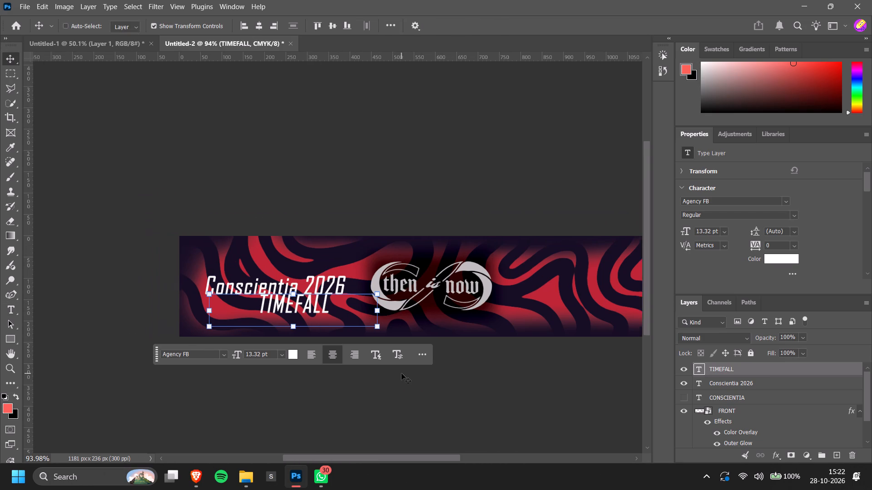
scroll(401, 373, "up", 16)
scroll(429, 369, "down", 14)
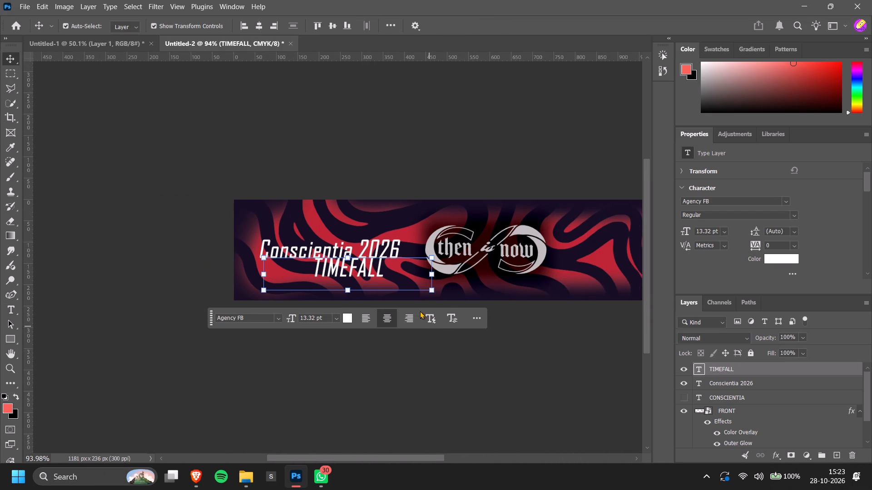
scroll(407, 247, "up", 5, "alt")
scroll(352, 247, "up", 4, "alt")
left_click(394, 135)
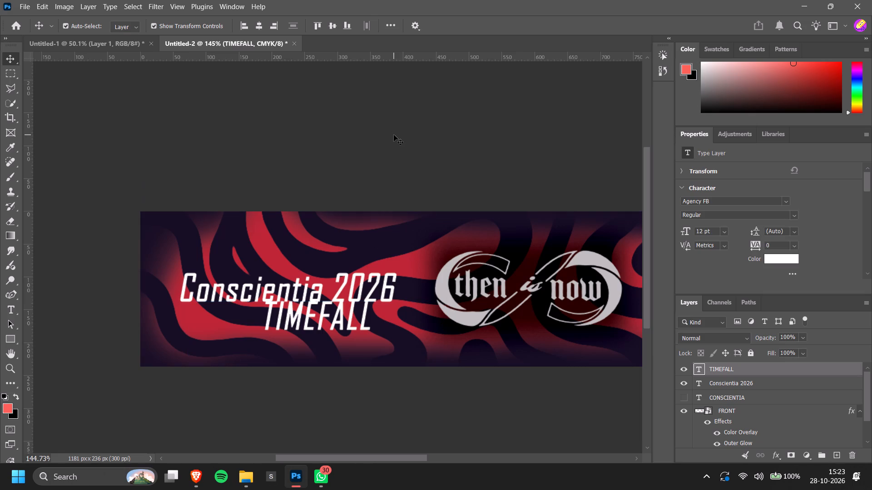
Change the font of the Conscientia 2026 text to Craze Regular.
scroll(391, 194, "down", 1)
left_click(363, 274)
left_click(787, 201)
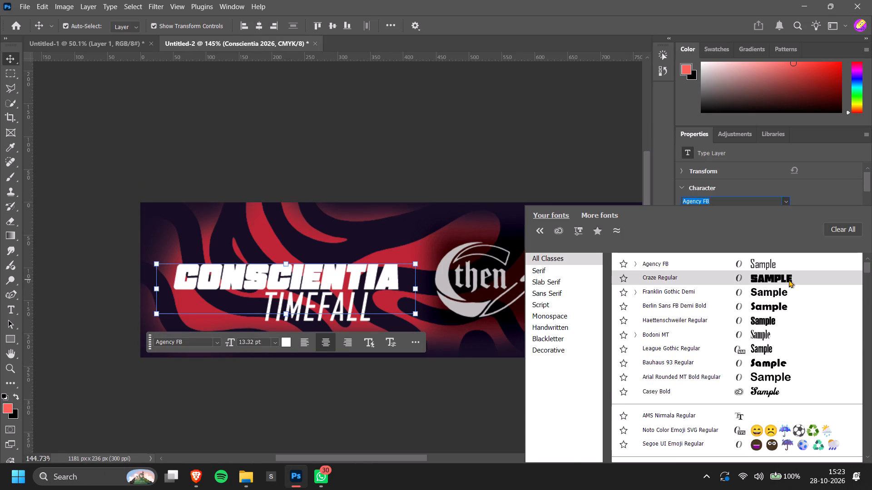
left_click(789, 279)
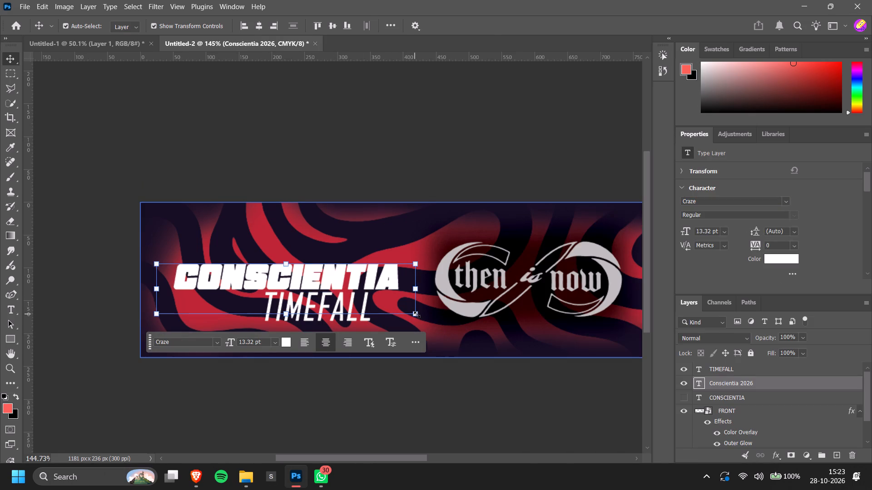
Scale the Conscientia 2026 text down to 12.21 pt and widen its text box so the whole phrase fits on one line.
left_click_drag(417, 314, 394, 306)
double_click(377, 280)
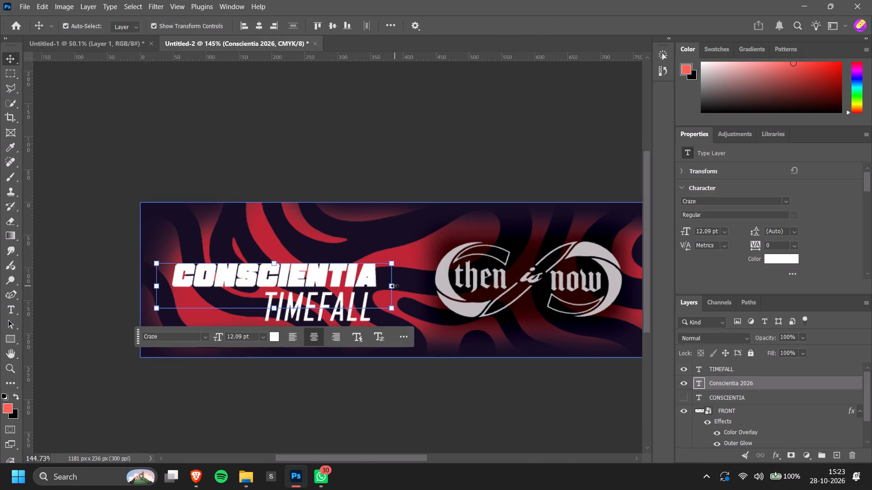
left_click(395, 286)
double_click(375, 281)
double_click(370, 274)
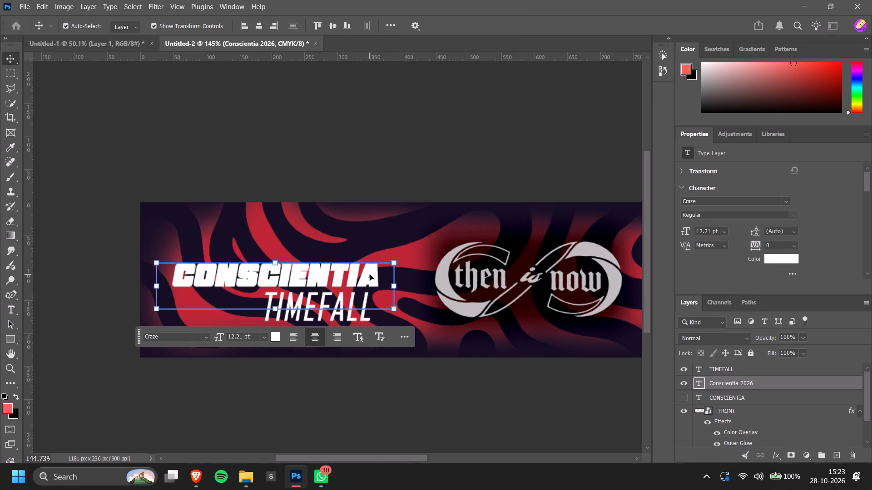
left_click_drag(396, 284, 415, 287)
left_click_drag(396, 290, 471, 297)
double_click(528, 386)
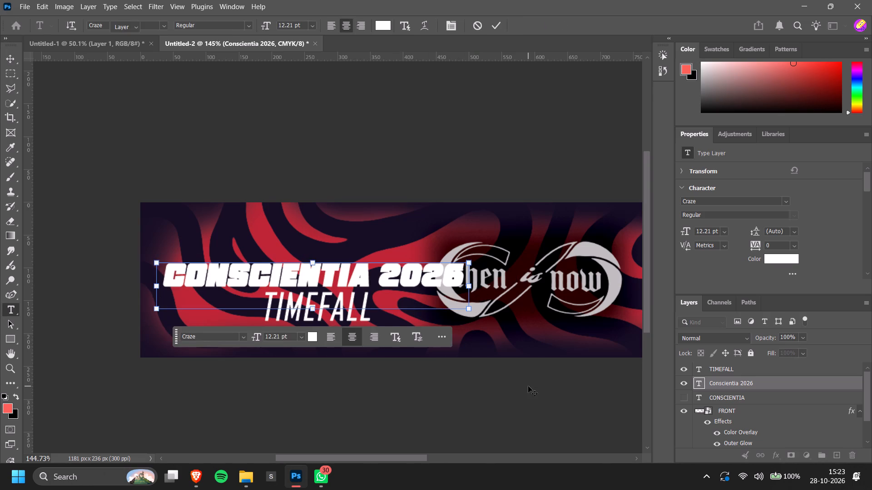
Move the Conscientia 2026 text left so its text box meets the ribbon's left edge.
scroll(317, 250, "up", 8, "alt")
scroll(339, 283, "down", 5, "alt")
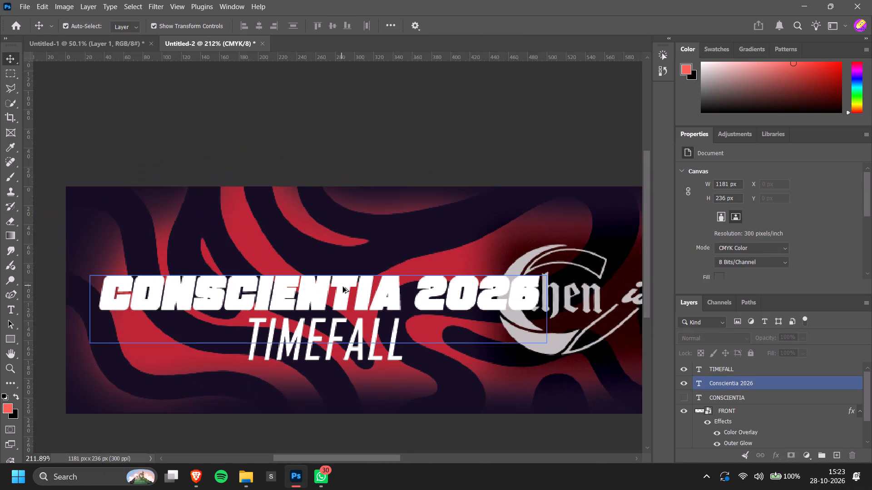
scroll(343, 287, "down", 2, "alt")
left_click_drag(369, 291, 346, 292)
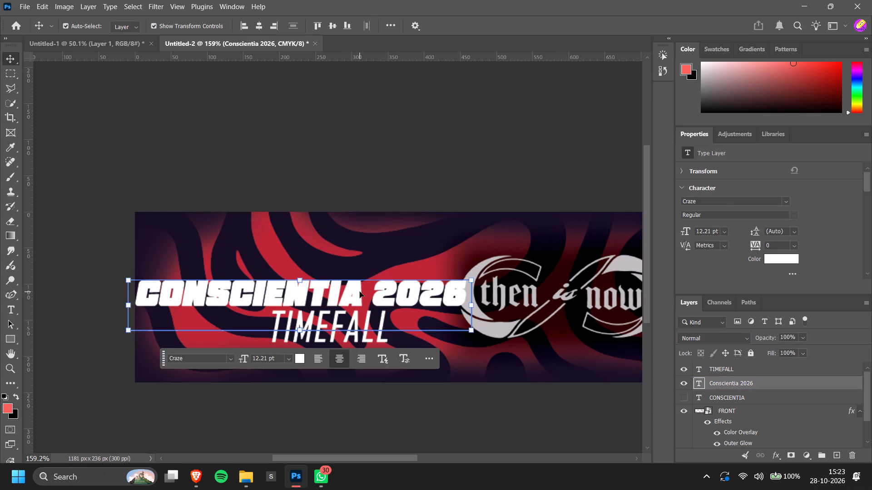
left_click_drag(363, 292, 375, 289)
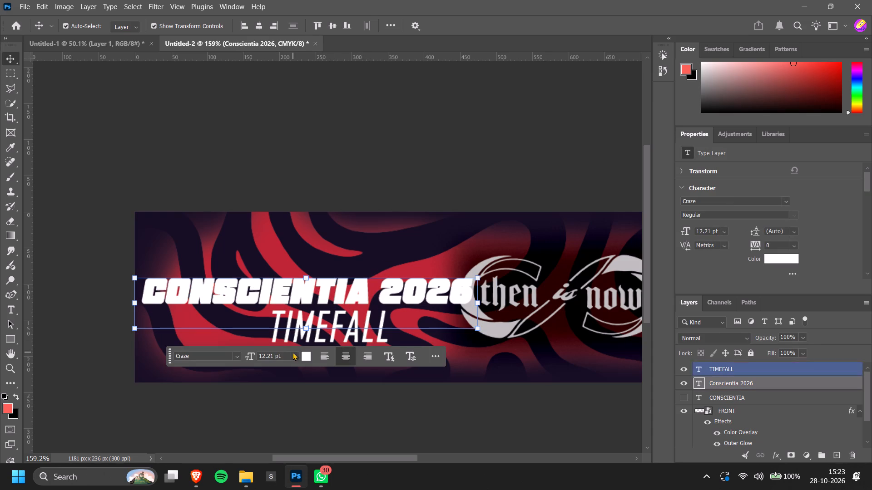
left_click(486, 430)
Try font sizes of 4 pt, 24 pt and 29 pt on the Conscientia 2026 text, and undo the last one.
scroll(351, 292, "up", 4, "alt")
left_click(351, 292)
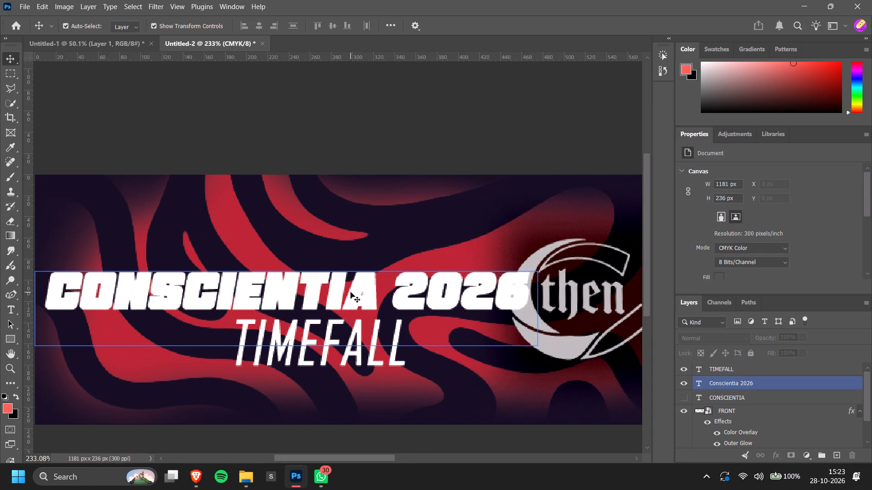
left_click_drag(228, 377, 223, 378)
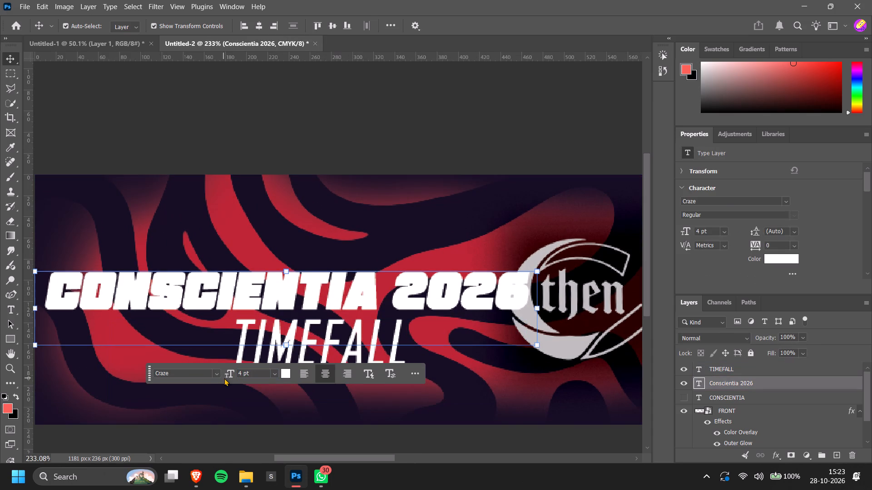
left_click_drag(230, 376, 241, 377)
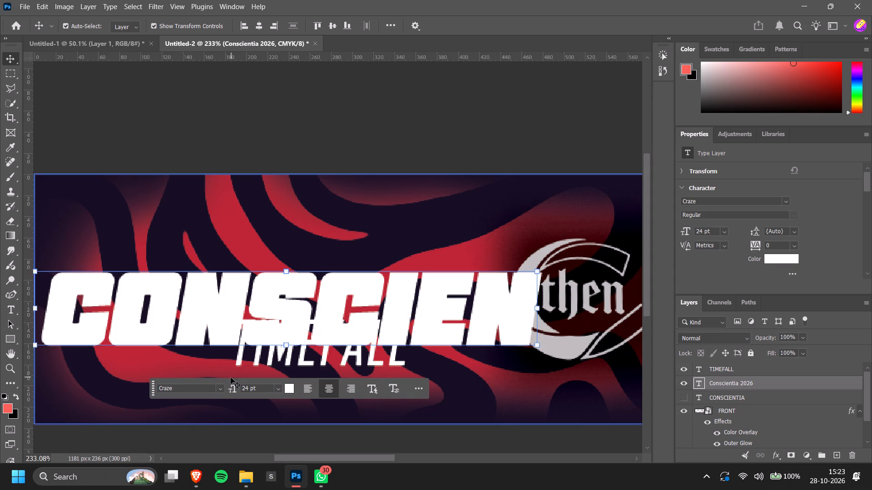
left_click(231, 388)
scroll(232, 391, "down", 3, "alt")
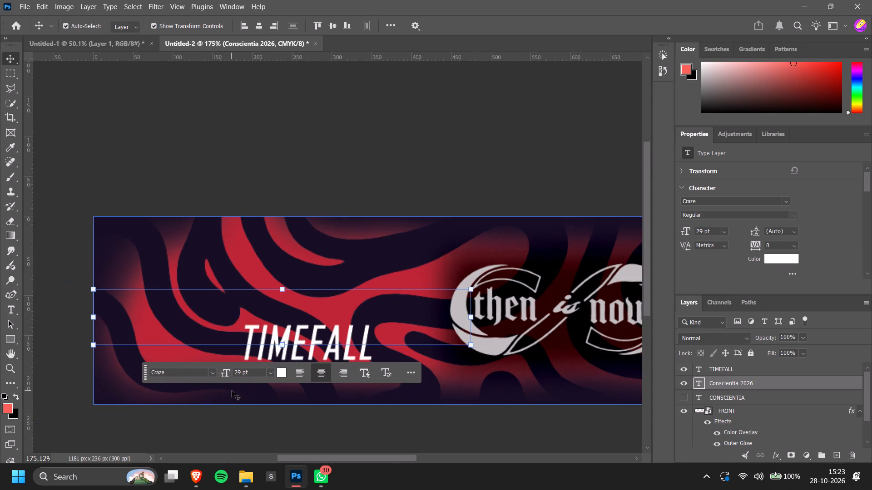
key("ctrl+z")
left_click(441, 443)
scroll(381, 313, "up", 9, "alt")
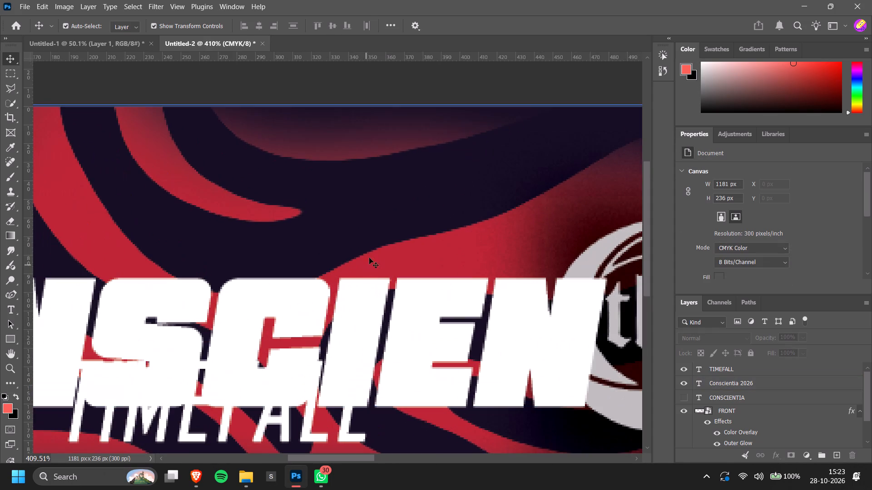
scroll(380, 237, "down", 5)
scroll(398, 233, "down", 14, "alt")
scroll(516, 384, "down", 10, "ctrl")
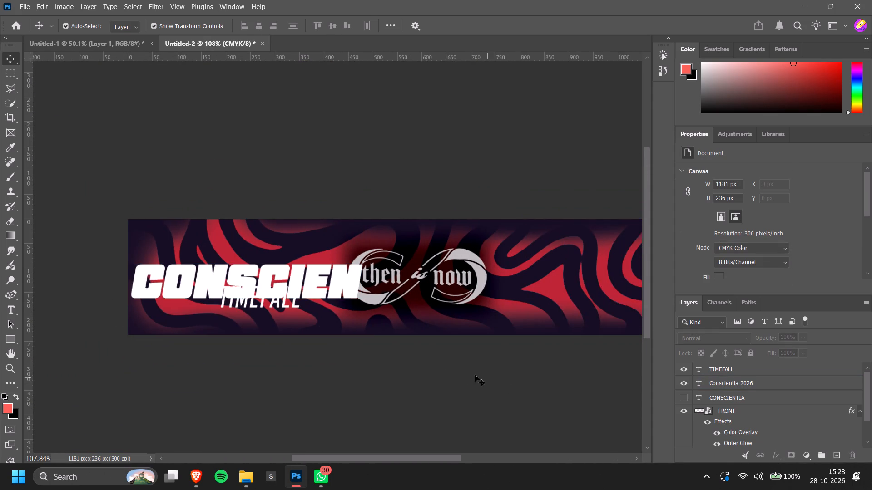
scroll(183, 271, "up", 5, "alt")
Turn off faux bold for the Conscientia 2026 text.
left_click(229, 285)
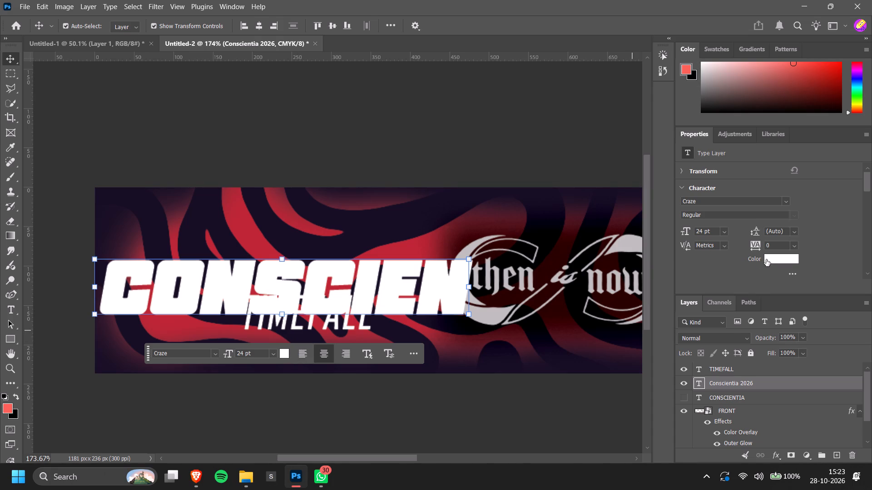
left_click(400, 357)
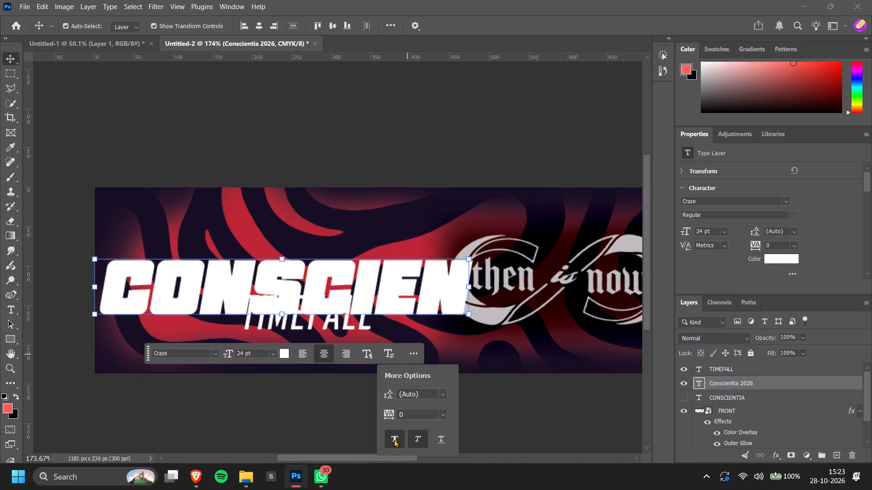
left_click(394, 439)
left_click(578, 382)
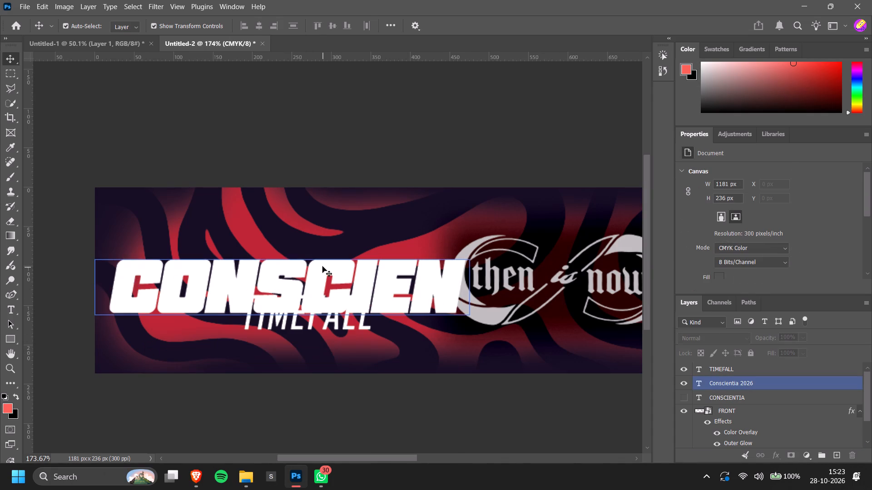
Reduce the font size of the Conscientia 2026 text to 11 pt.
left_click(322, 266)
scroll(346, 266, "down", 6, "alt")
double_click(398, 284)
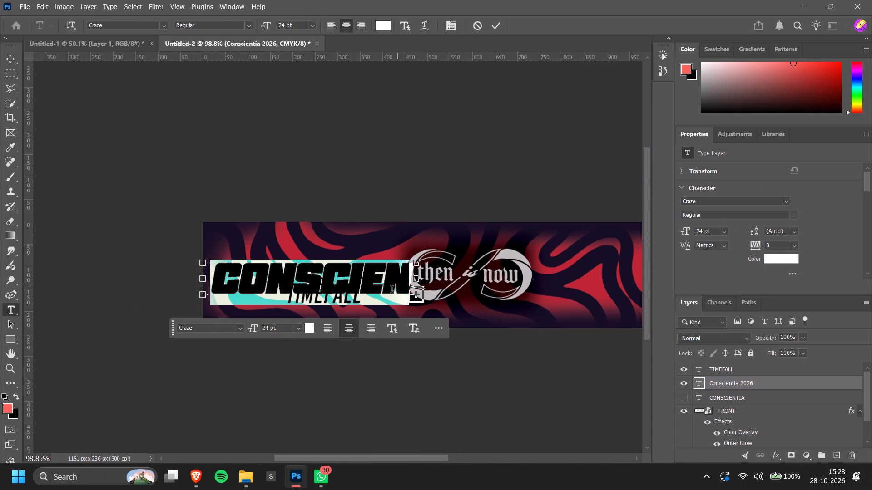
left_click(322, 359)
left_click(255, 329)
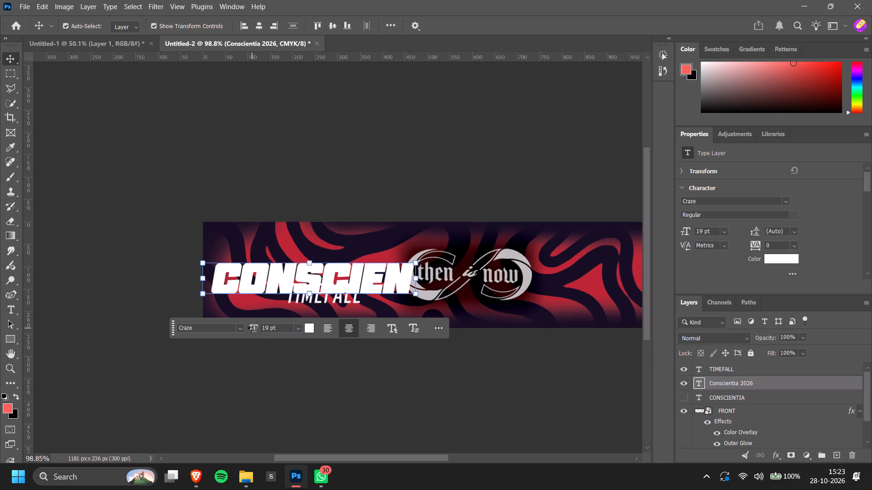
left_click_drag(252, 328, 246, 328)
left_click(255, 326)
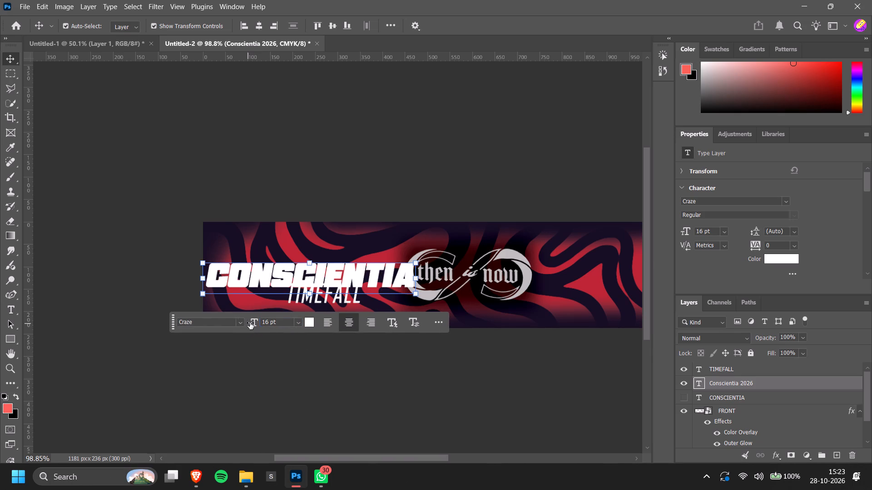
left_click(254, 320)
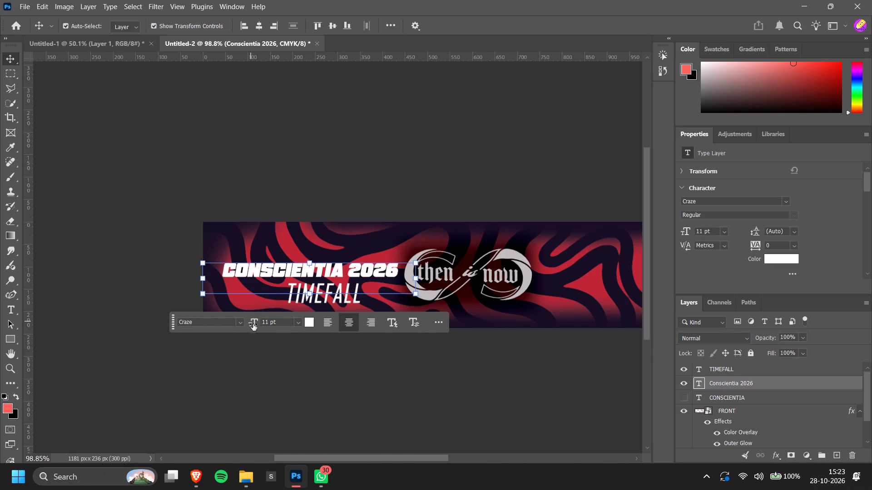
left_click(399, 397)
Move the Conscientia 2026 text slightly down and left so it sits directly above the TIMEFALL line.
scroll(340, 286, "up", 9, "alt")
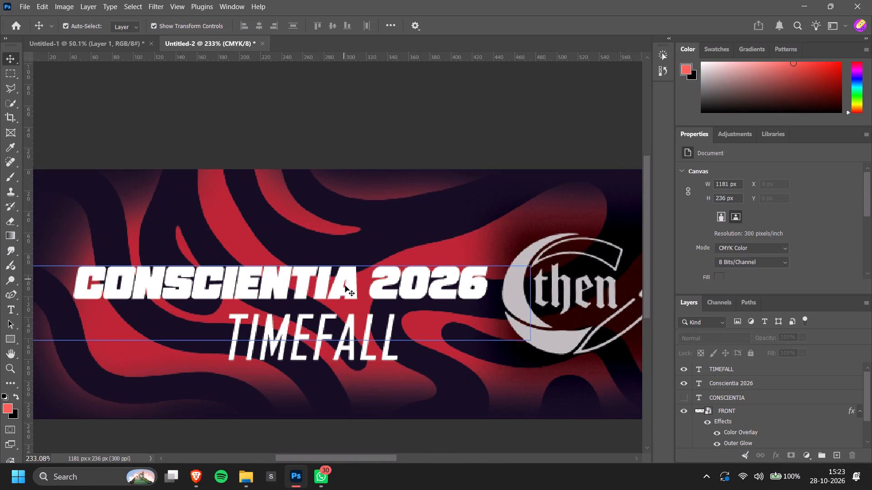
left_click(345, 286)
scroll(345, 286, "up", 4, "ctrl")
left_click_drag(353, 288, 345, 301)
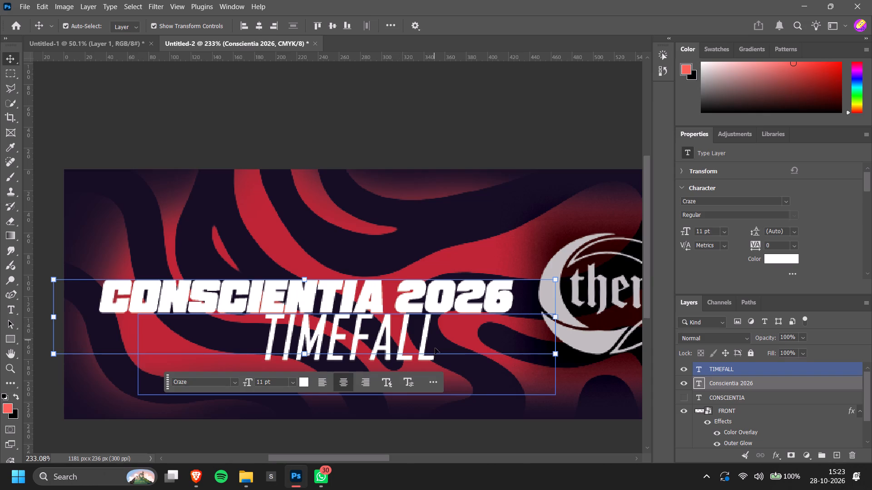
left_click(523, 439)
scroll(516, 407, "down", 8, "alt")
scroll(360, 328, "down", 3, "ctrl")
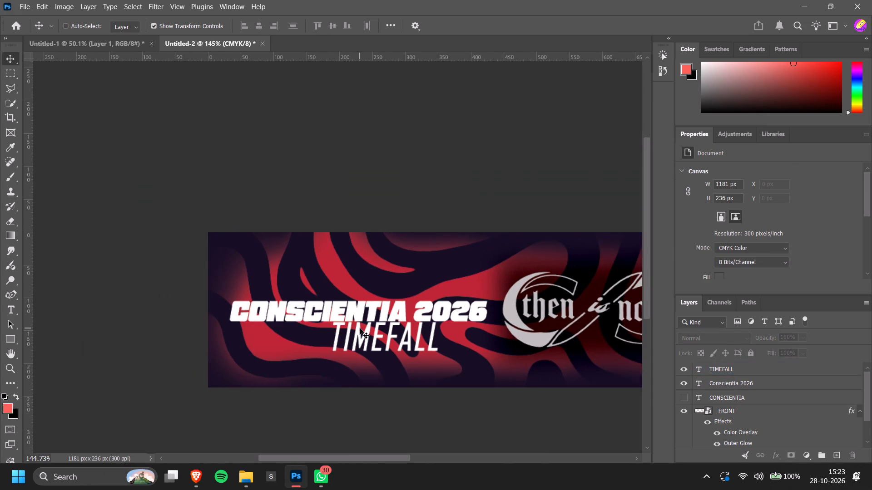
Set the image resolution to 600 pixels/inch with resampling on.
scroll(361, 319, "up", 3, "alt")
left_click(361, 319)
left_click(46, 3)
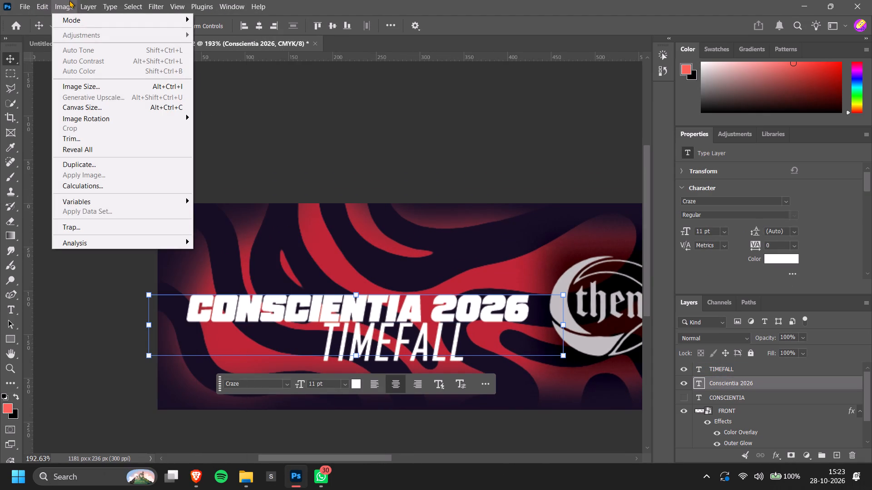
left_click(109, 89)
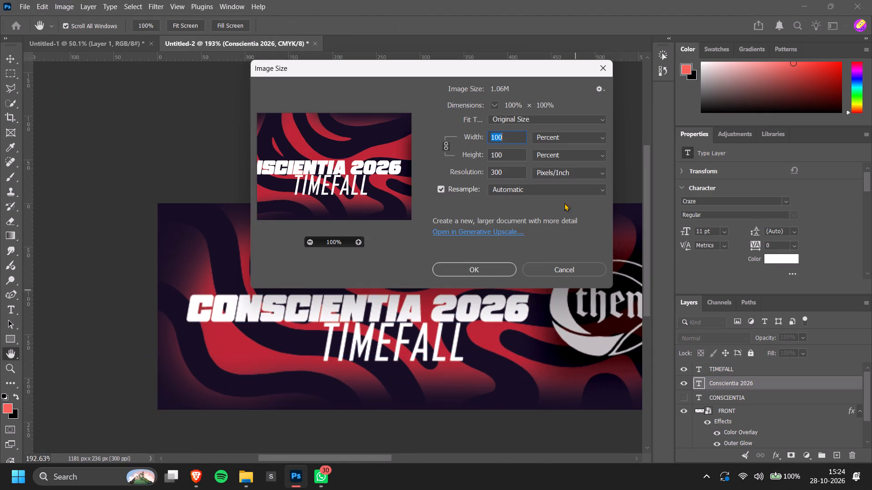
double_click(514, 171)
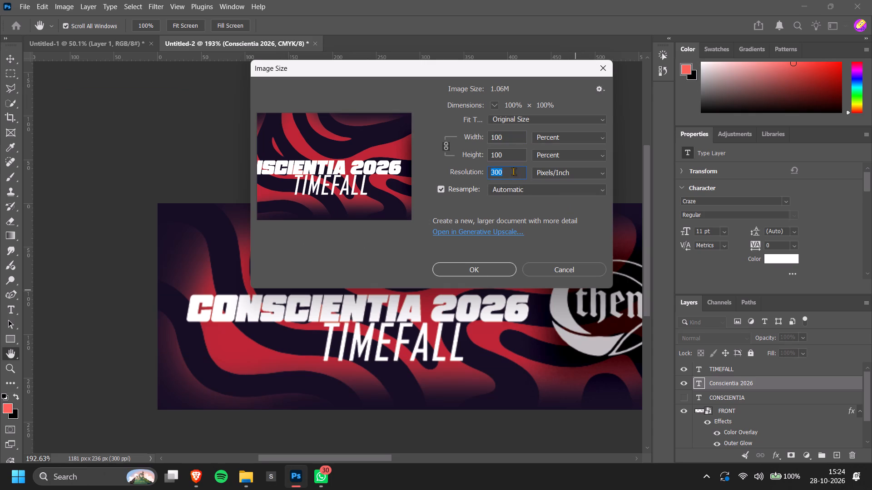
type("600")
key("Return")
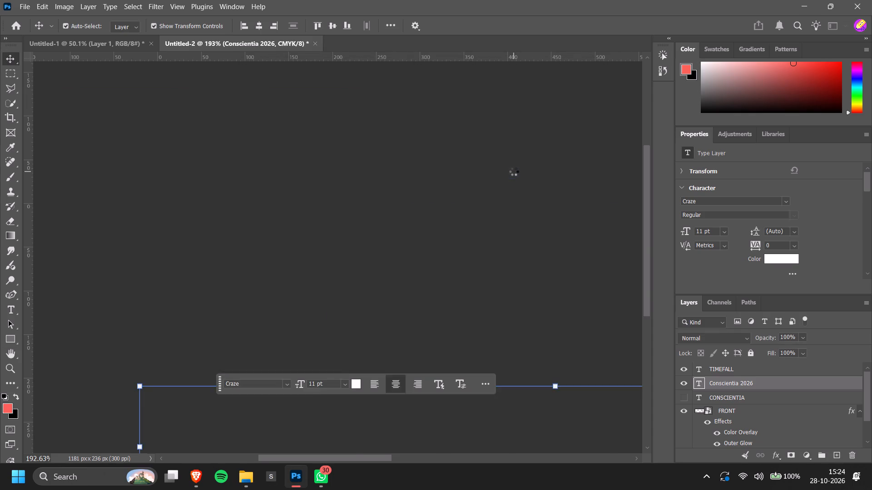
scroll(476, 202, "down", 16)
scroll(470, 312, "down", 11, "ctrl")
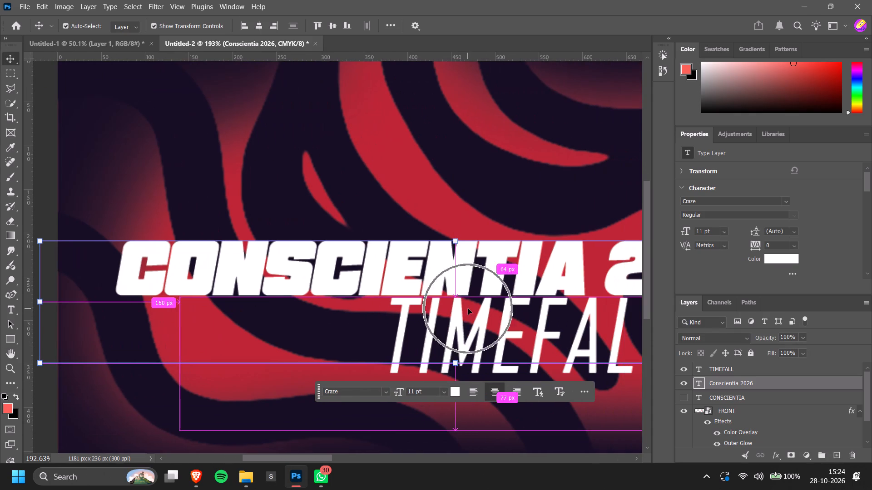
Set the image resolution to 800 pixels/inch with automatic resampling.
left_click(63, 2)
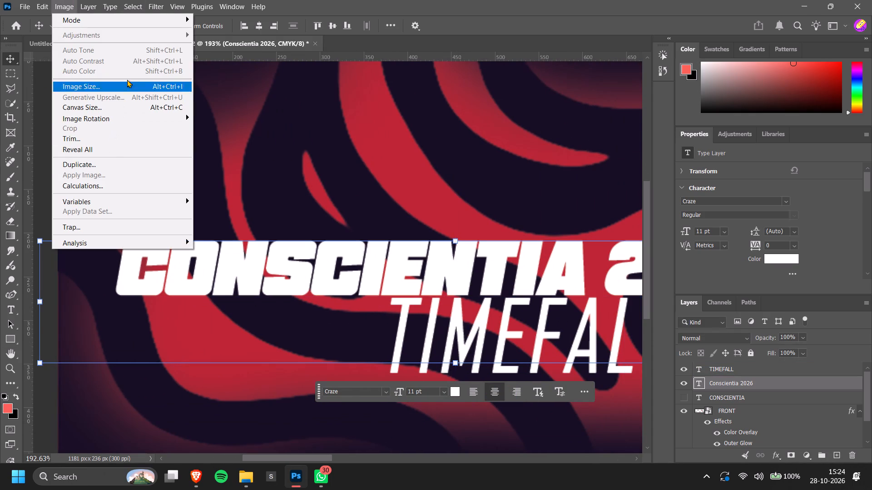
left_click(132, 80)
left_click(132, 85)
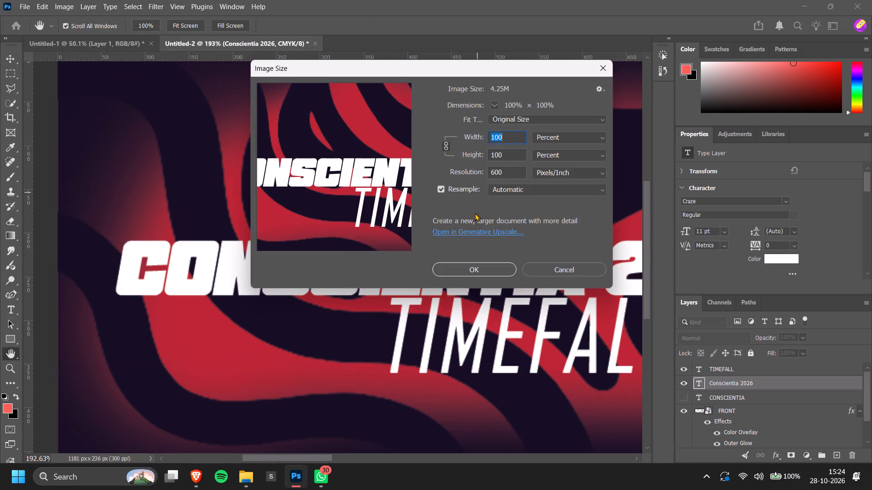
double_click(504, 168)
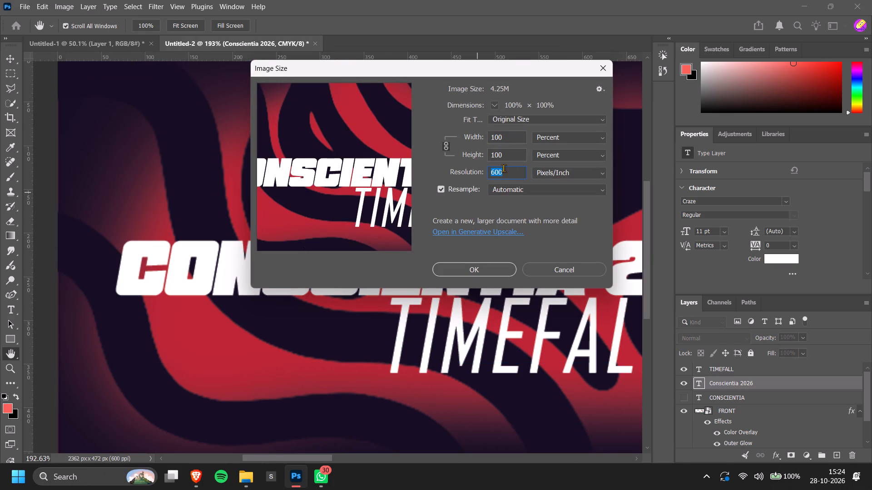
type("800")
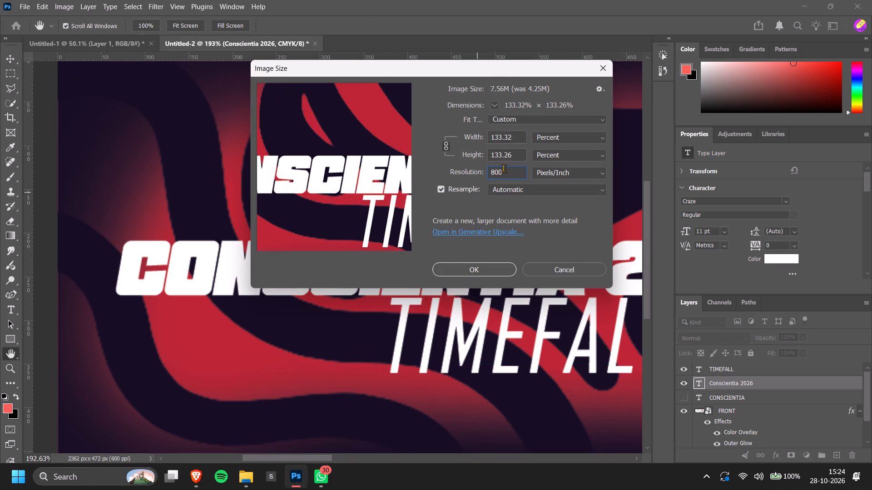
key("Return")
scroll(495, 233, "down", 4)
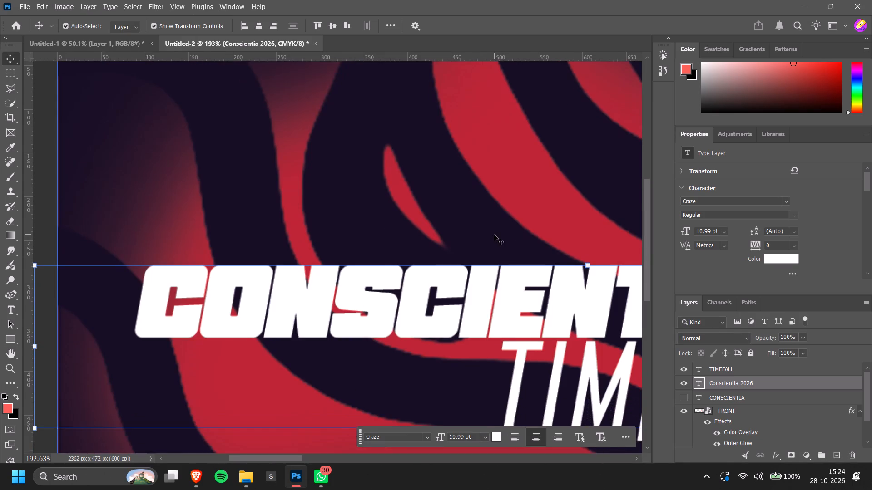
scroll(493, 244, "down", 20, "alt")
scroll(493, 244, "down", 10, "alt")
left_click(425, 382)
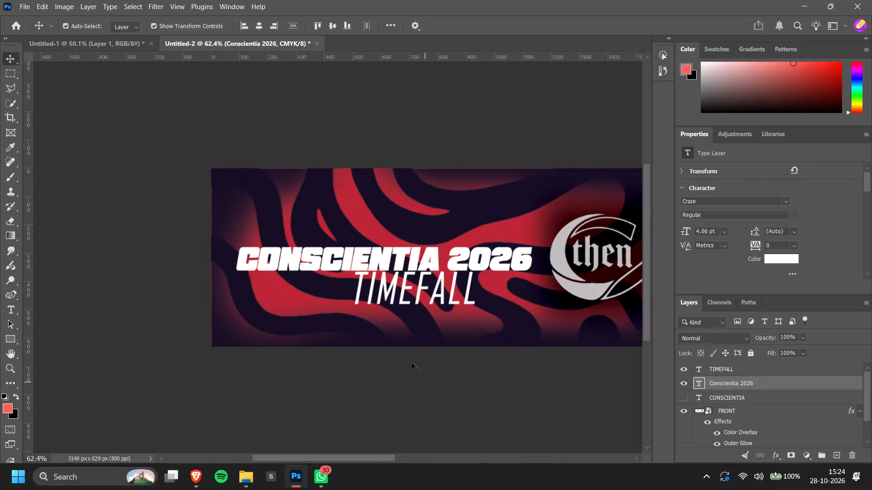
Check the canvas width and height in centimetres.
left_click(53, 0)
left_click(92, 108)
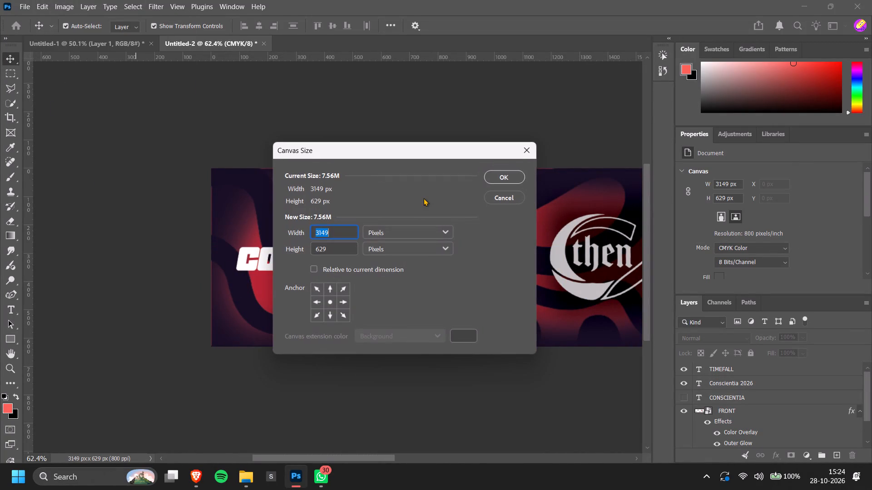
left_click(405, 234)
left_click(407, 279)
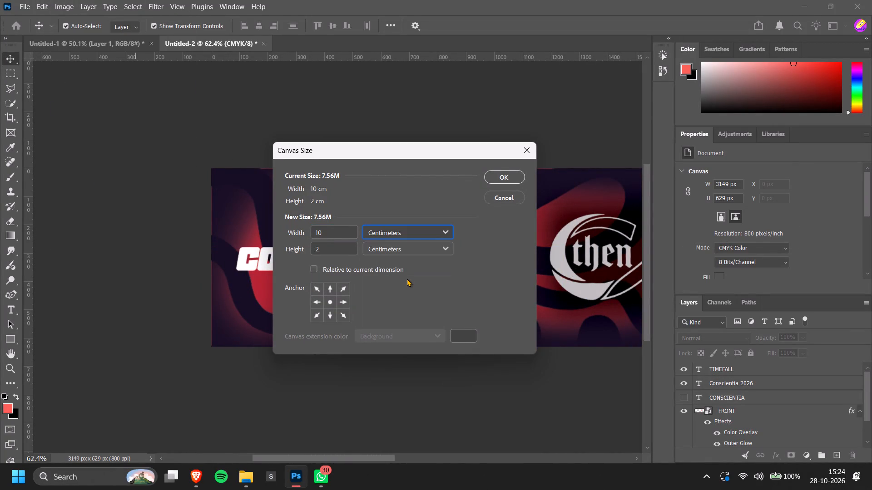
left_click(514, 176)
scroll(436, 365, "down", 4, "ctrl")
left_click(401, 382)
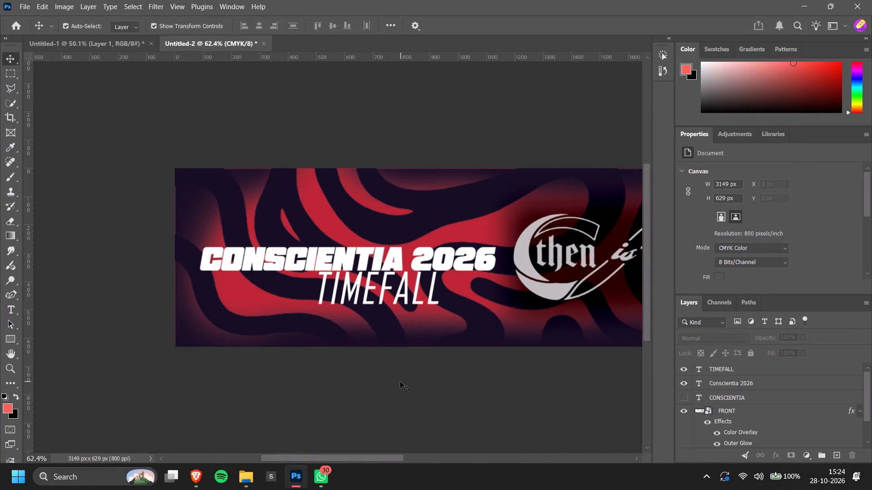
Set the image resolution to 1000 pixels/inch with automatic resampling.
scroll(372, 222, "up", 9, "alt")
scroll(380, 280, "up", 5, "alt")
scroll(380, 280, "down", 7, "alt")
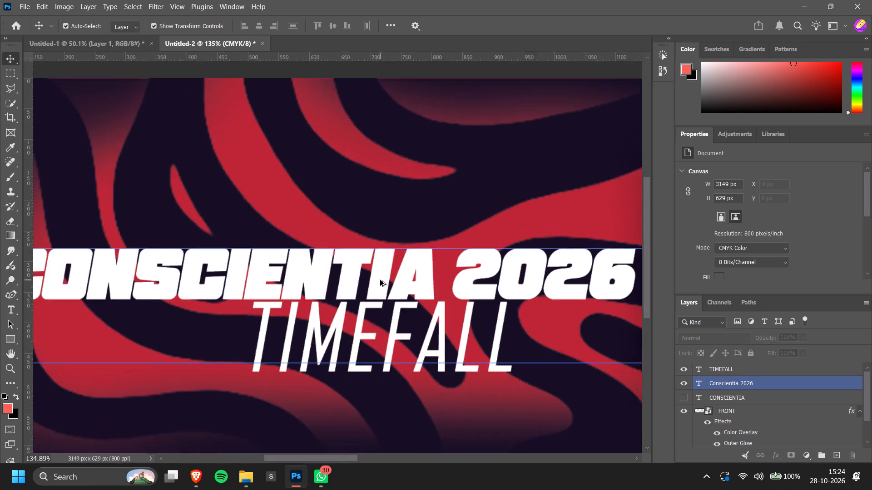
scroll(380, 280, "down", 7, "alt")
scroll(380, 280, "down", 2, "ctrl")
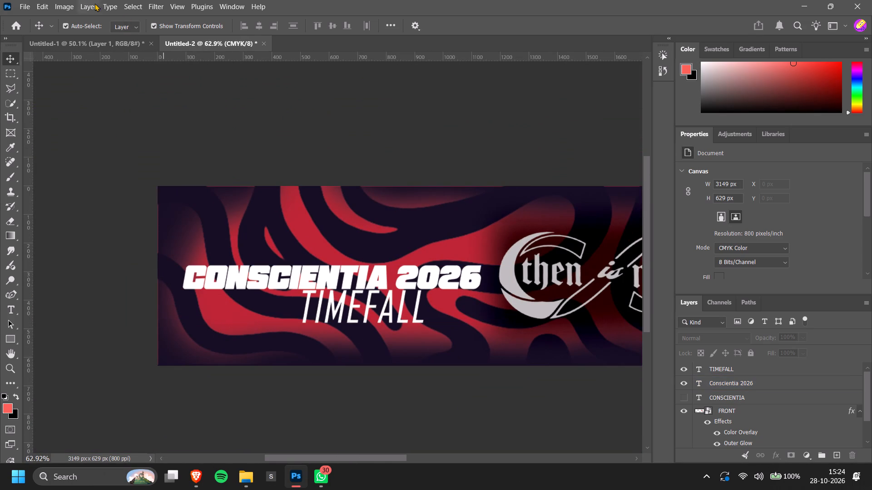
left_click(67, 0)
left_click(104, 88)
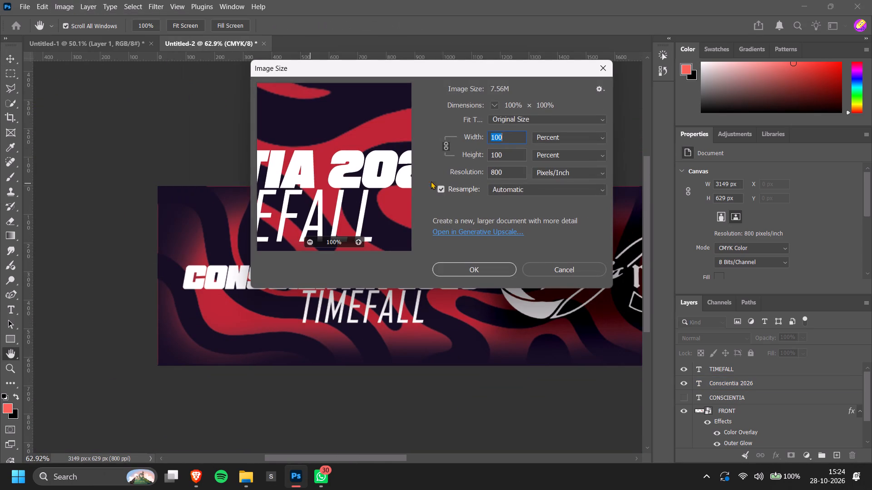
double_click(490, 171)
type("1000")
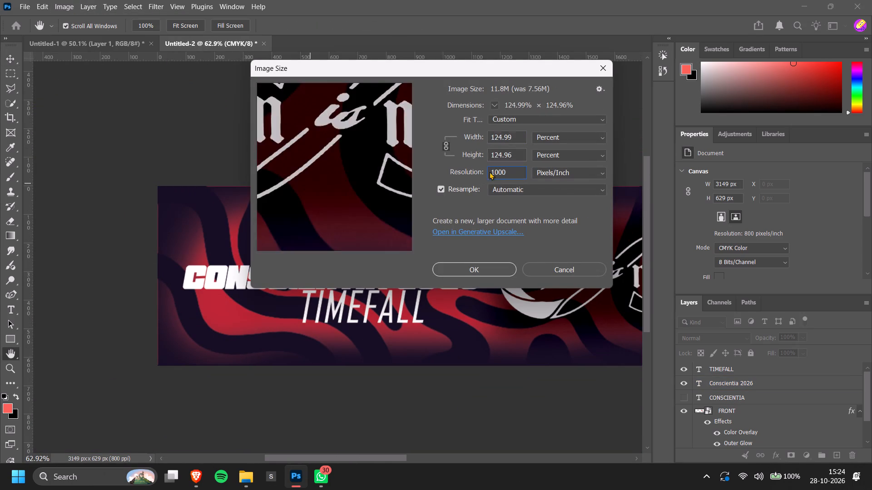
key("Return")
Move the TIMEFALL text slightly down and left so it is centred beneath the Conscientia 2026 line.
scroll(482, 176, "down", 8)
scroll(412, 200, "down", 9, "ctrl")
scroll(395, 220, "up", 2, "alt")
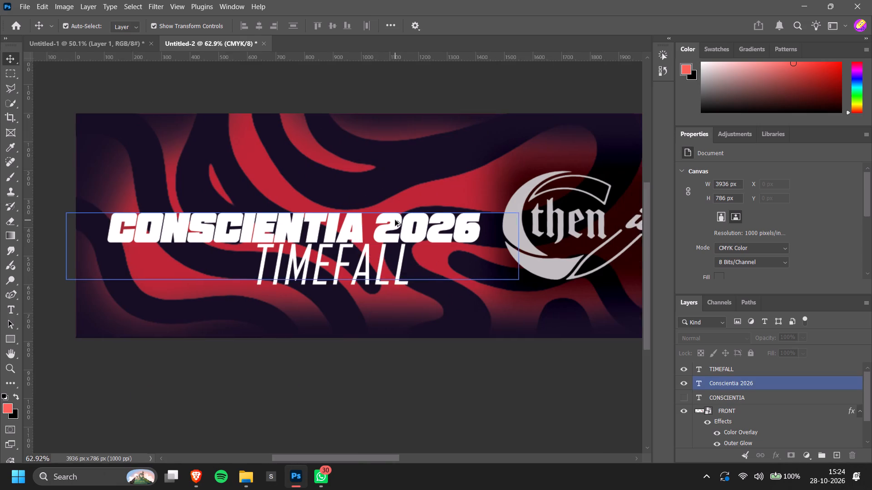
scroll(395, 220, "up", 7, "alt")
scroll(395, 220, "down", 8, "alt")
scroll(395, 219, "up", 4, "ctrl")
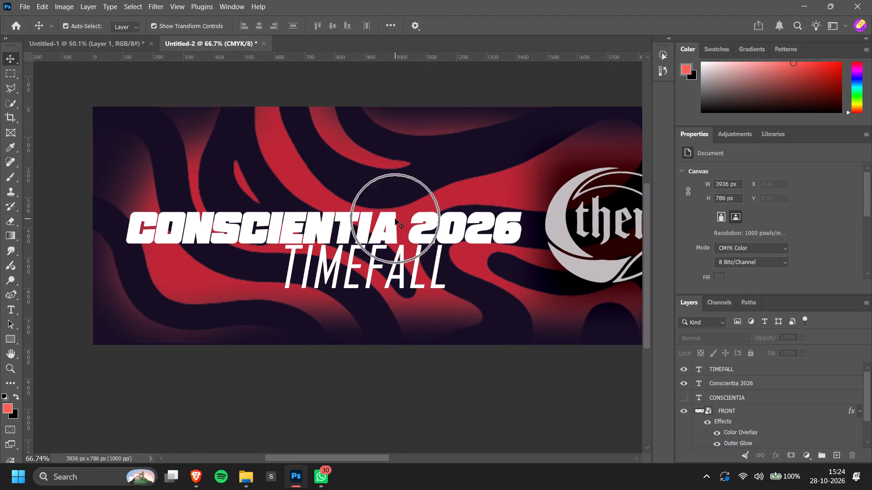
left_click(475, 229)
scroll(478, 230, "down", 5, "alt")
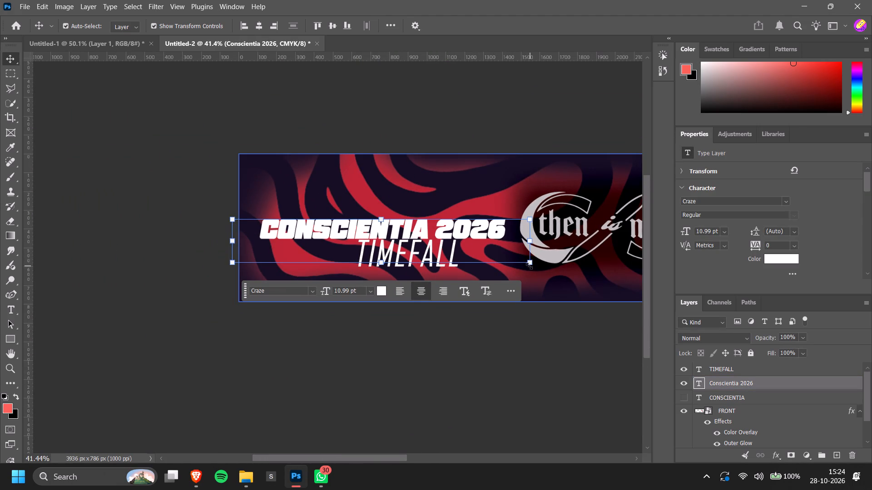
left_click(415, 258)
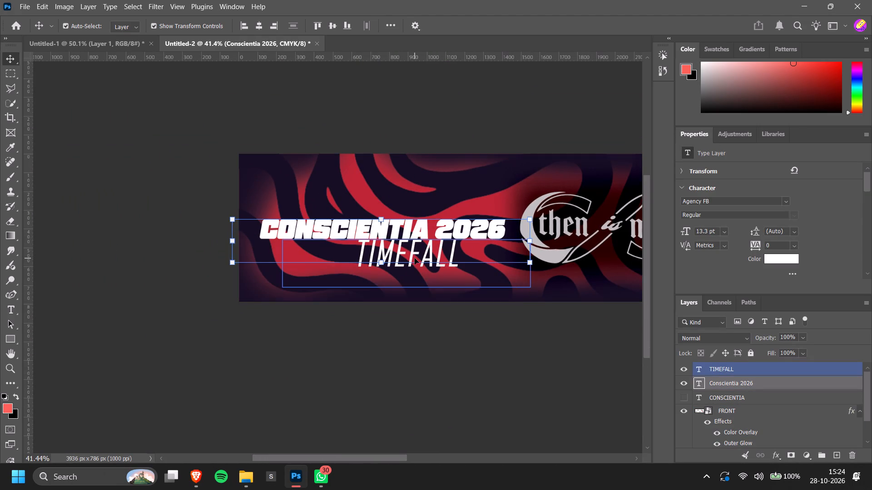
left_click_drag(425, 254, 402, 260)
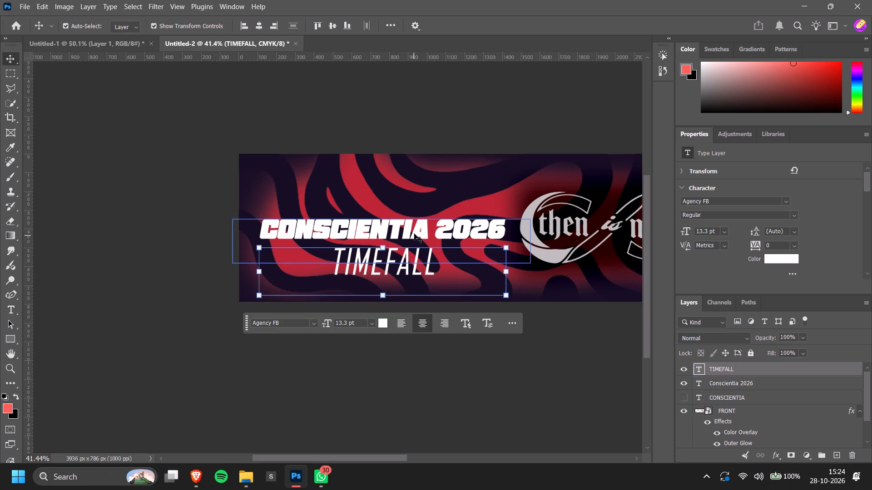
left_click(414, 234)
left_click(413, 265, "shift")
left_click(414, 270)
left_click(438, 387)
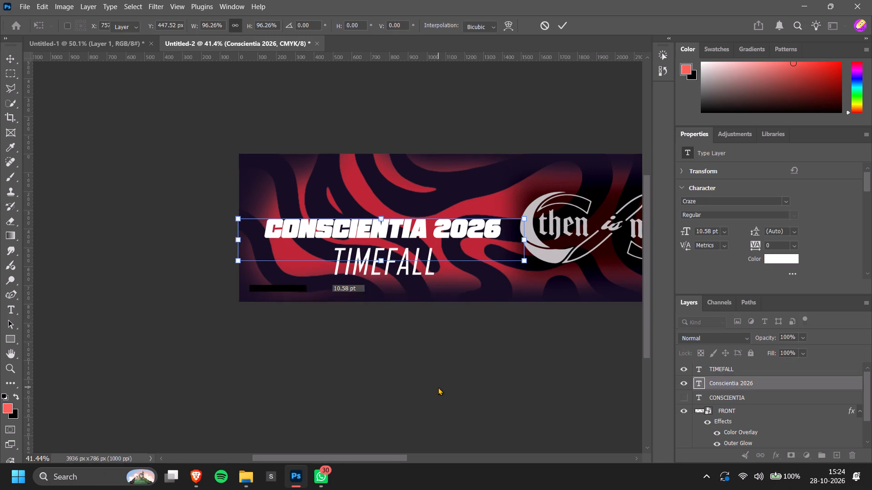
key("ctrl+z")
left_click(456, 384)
Select the Conscientia 2026 and TIMEFALL text layers together and move them slightly up on the ribbon.
left_click(402, 270)
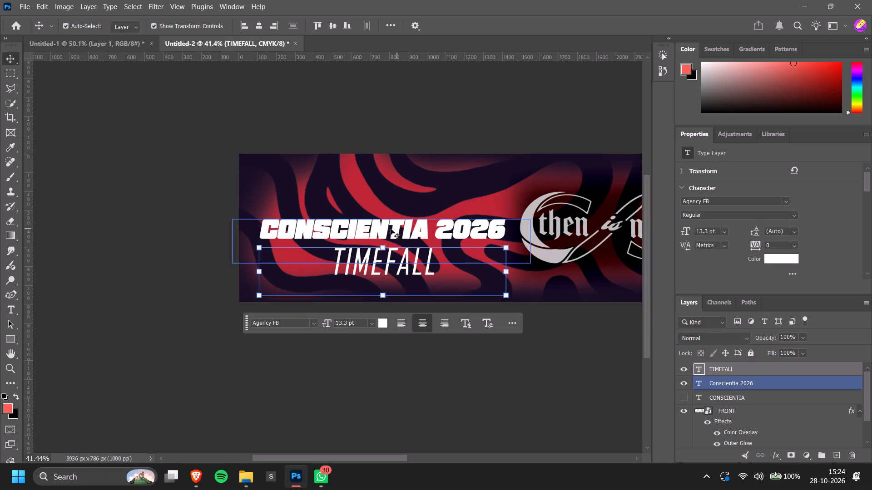
left_click(387, 229, "shift")
left_click_drag(398, 240, 400, 222)
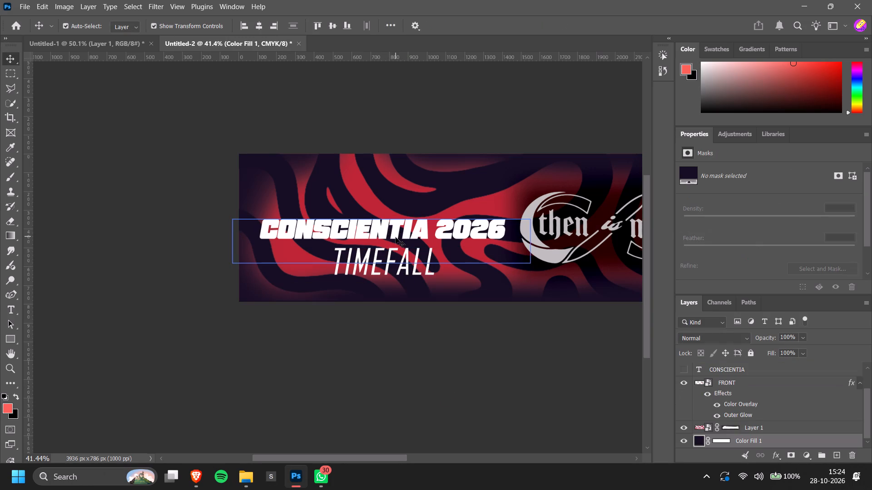
left_click(396, 237)
left_click(396, 345, "shift")
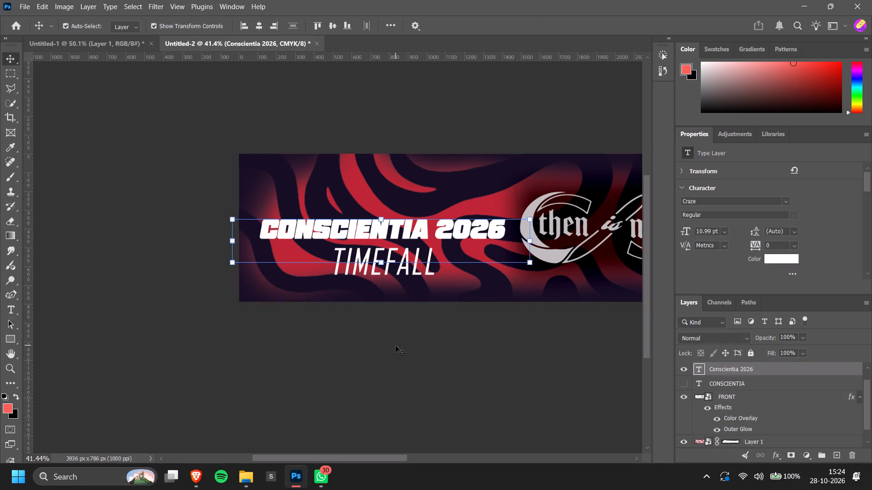
left_click(411, 251, "shift")
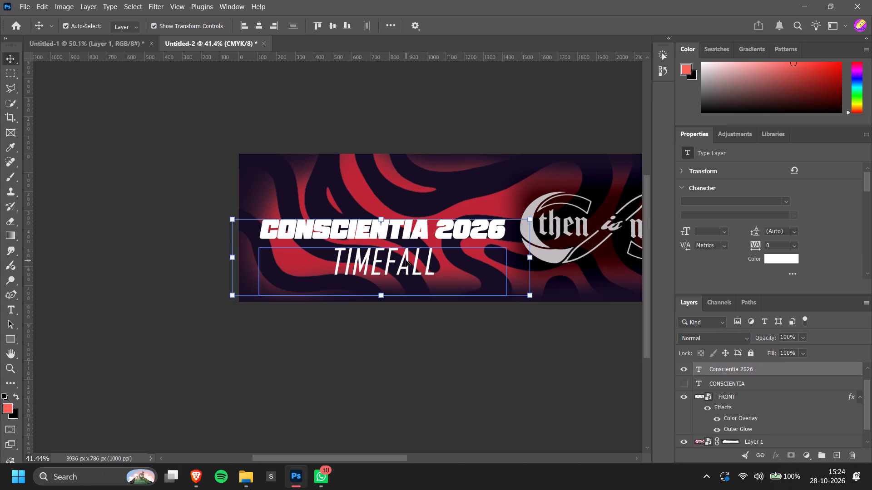
left_click_drag(406, 260, 407, 250)
scroll(427, 297, "down", 4, "ctrl")
scroll(485, 355, "down", 9, "alt")
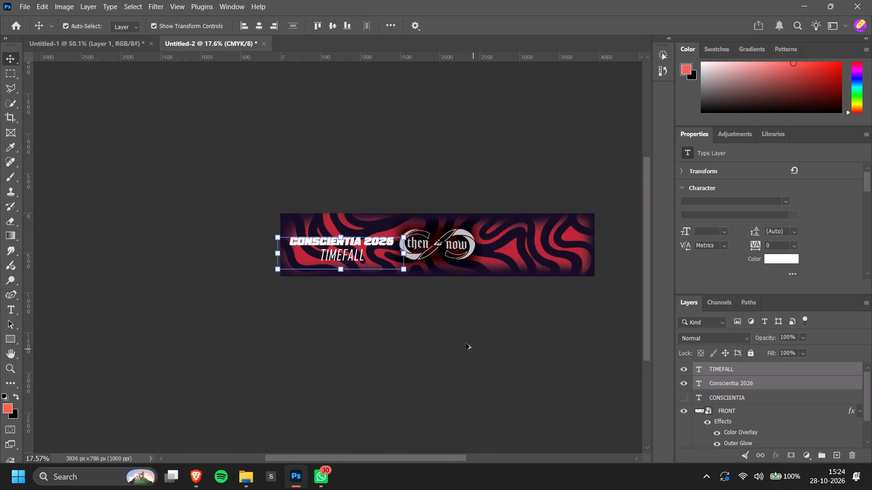
scroll(389, 290, "up", 10, "alt")
left_click(395, 326)
Stretch the Conscientia 2026 text upward to about 159% height with a horizontal skew of about -6.4°.
scroll(369, 278, "up", 2)
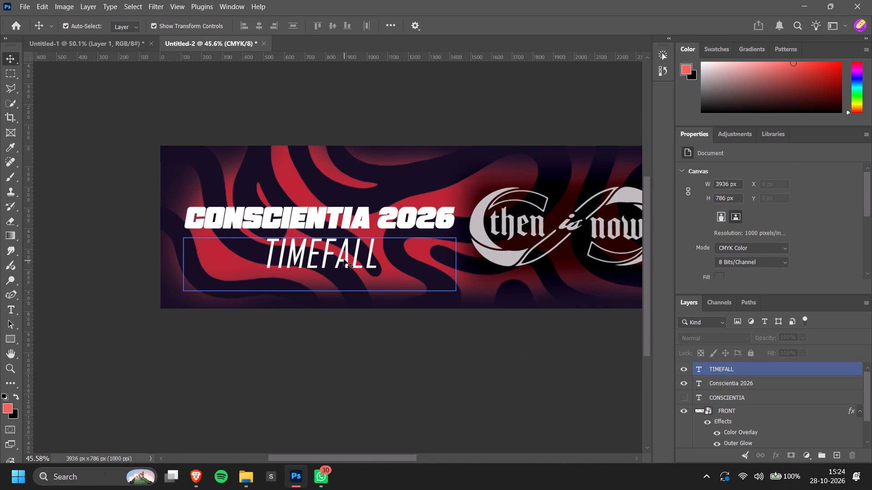
scroll(345, 223, "up", 2, "ctrl")
left_click(347, 222)
left_click(338, 210, "ctrl")
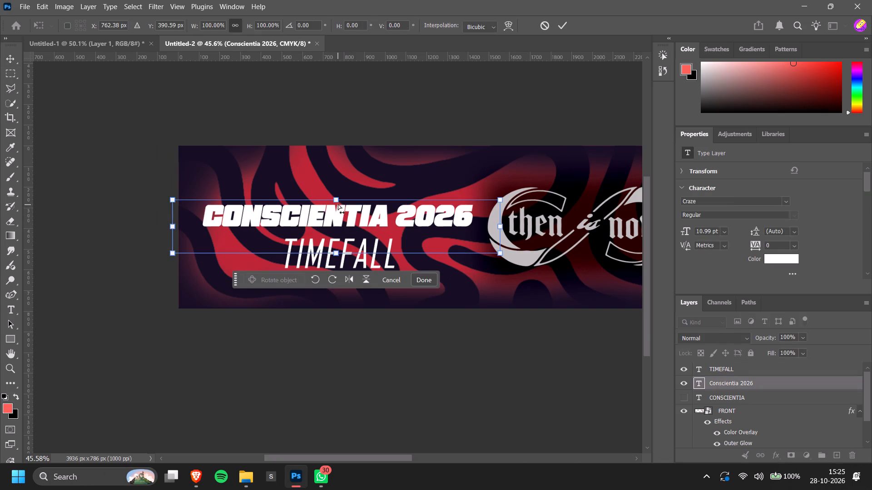
left_click_drag(337, 200, 339, 176, "ctrl")
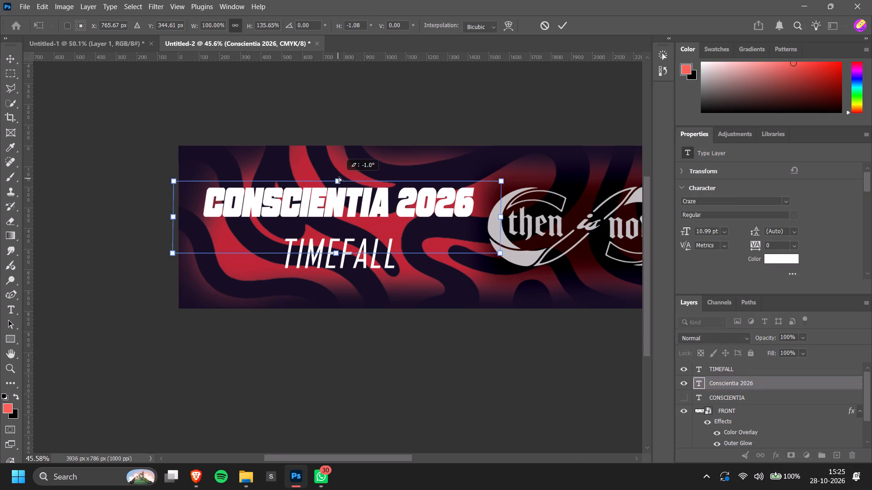
left_click_drag(339, 176, 346, 172, "ctrl")
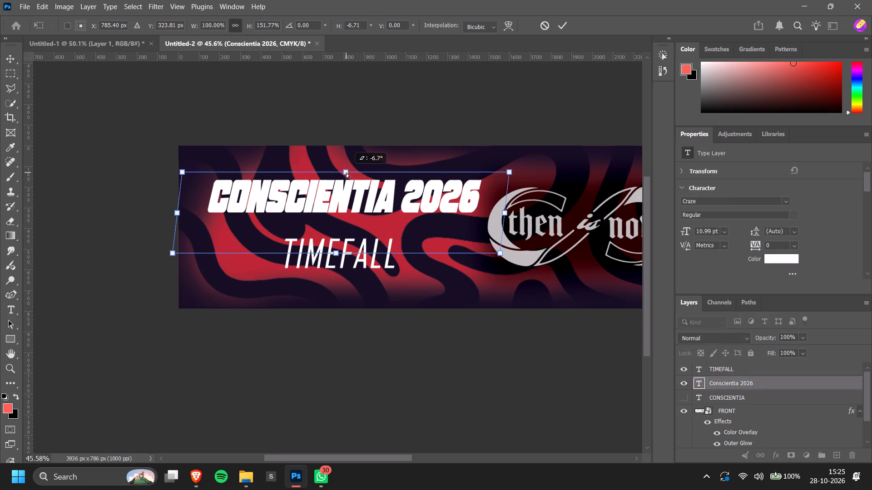
left_click_drag(346, 172, 346, 169, "ctrl")
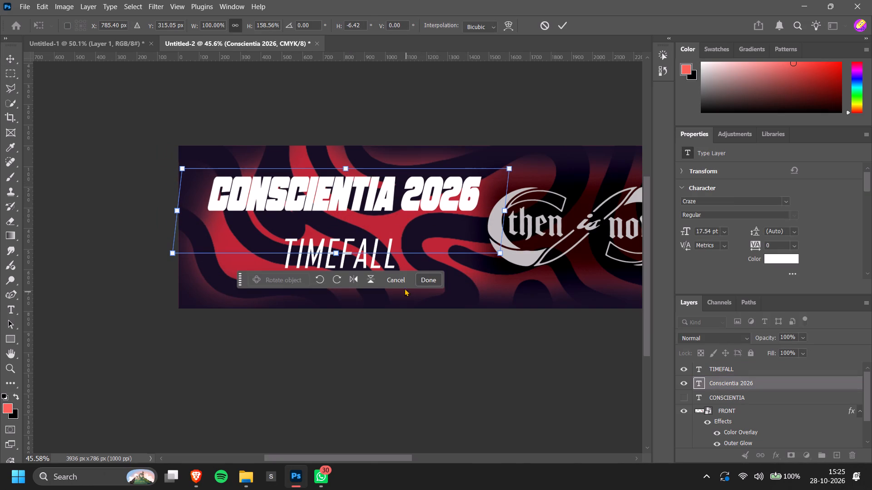
left_click(419, 279)
Set the tracking of the Conscientia 2026 text to 36.
left_click(444, 280)
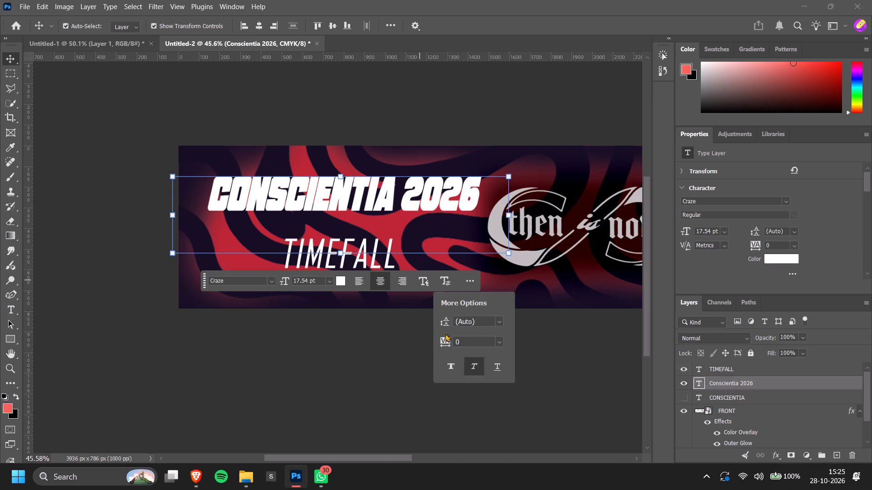
left_click(443, 343)
left_click(444, 343)
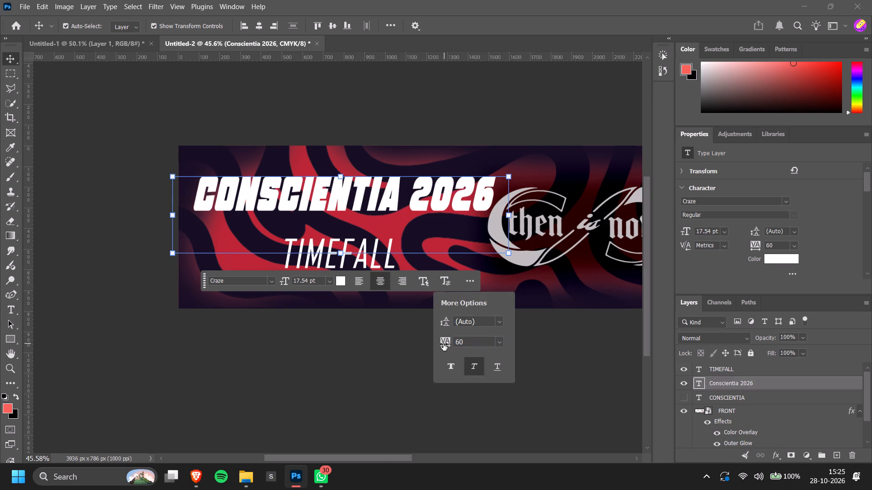
left_click(443, 344)
left_click(454, 344)
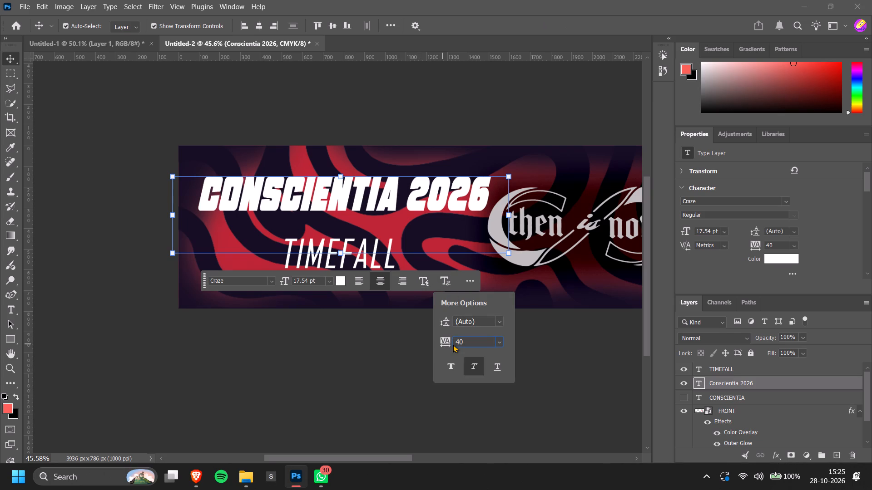
double_click(457, 343)
type("36")
key("Return")
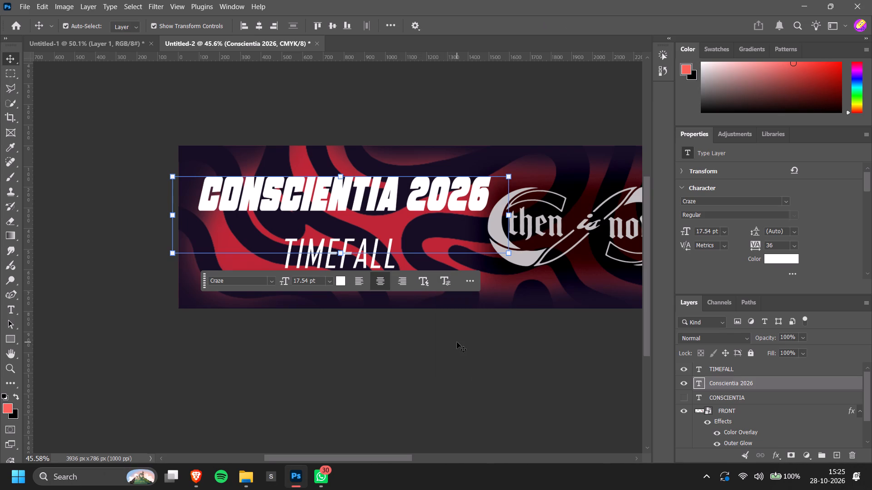
left_click(396, 333)
Move the Conscientia 2026 text down close to TIMEFALL, and shift TIMEFALL slightly down to leave a small gap.
left_click_drag(377, 196, 377, 218)
left_click(389, 444)
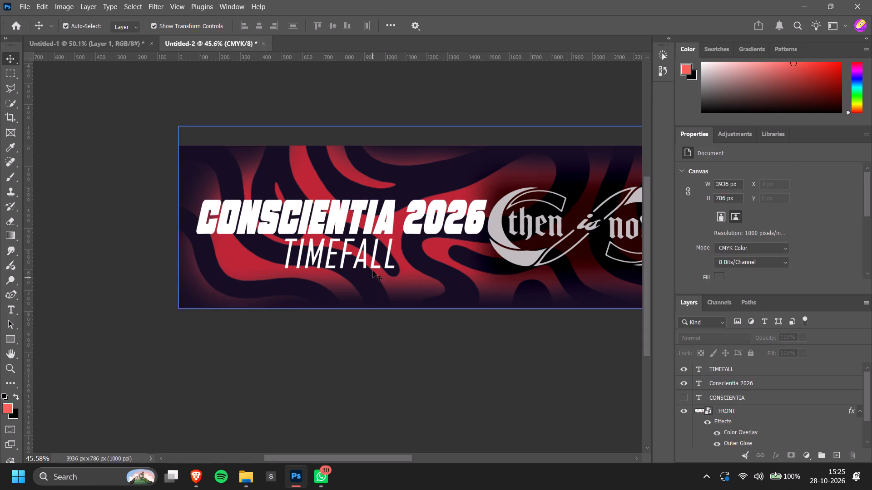
left_click_drag(375, 261, 376, 266)
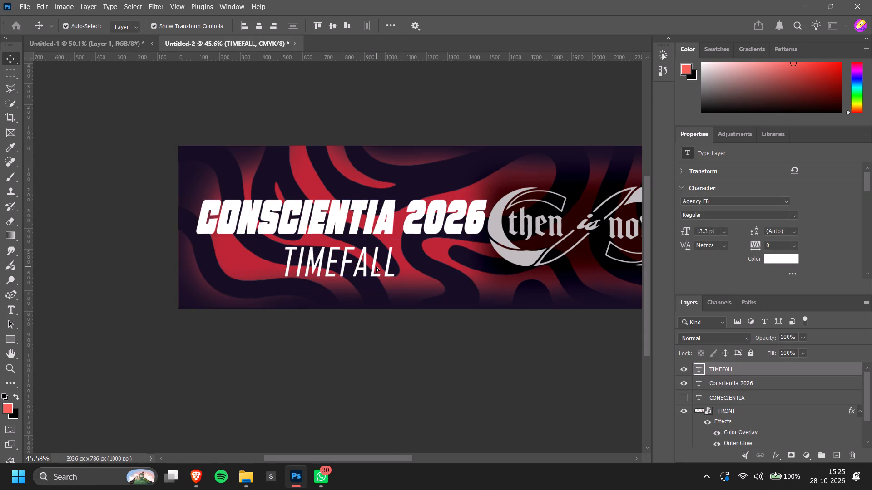
Check the TIMEFALL text colour in the Color Picker, keeping it white.
left_click(342, 328)
left_click(731, 293)
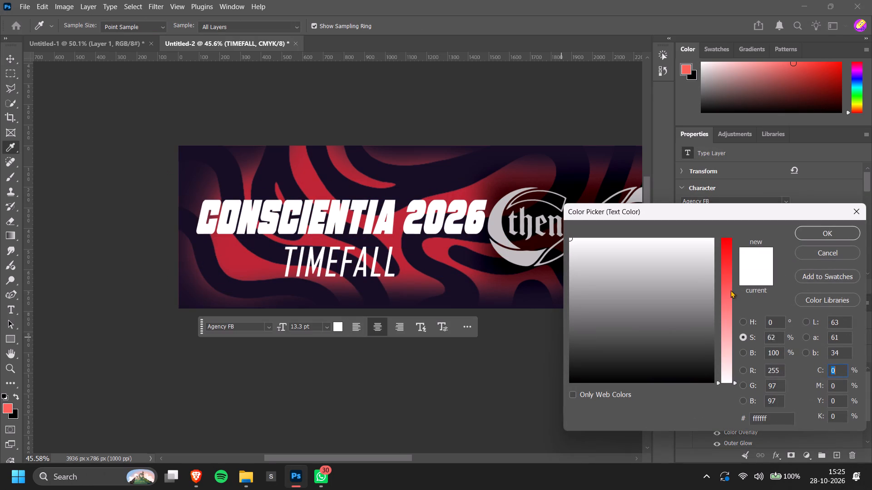
left_click(808, 256)
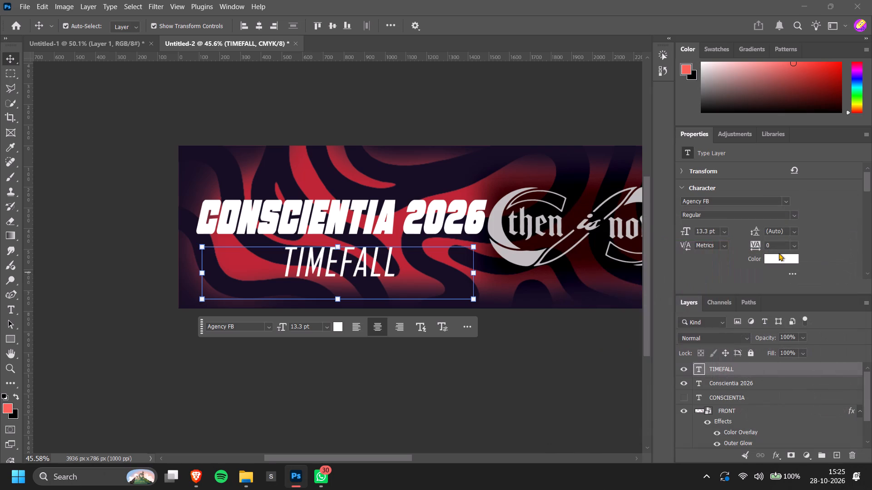
left_click(779, 253)
left_click(777, 260)
left_click(828, 239)
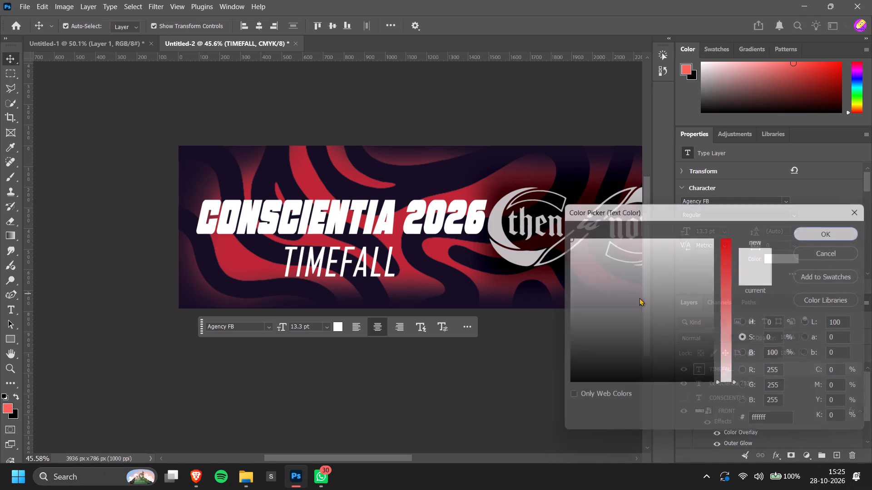
left_click(460, 384)
Move the FRONT logo layer to the top of the layer stack, above the TIMEFALL and Conscientia 2026 text layers.
scroll(460, 384, "down", 18, "ctrl")
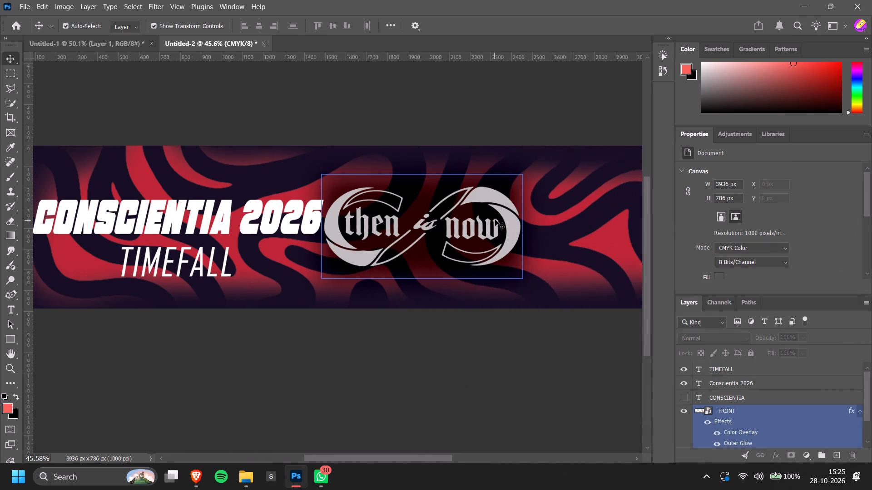
left_click(495, 220)
left_click_drag(756, 412, 777, 357)
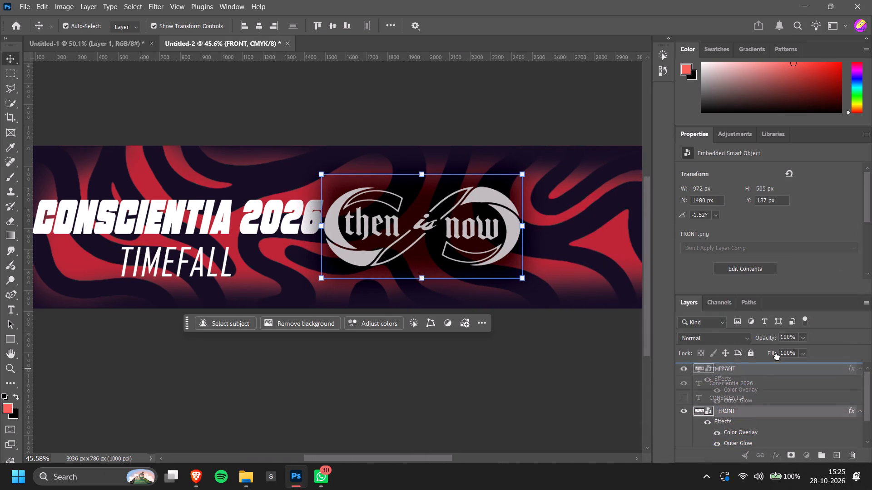
left_click_drag(777, 357, 777, 349)
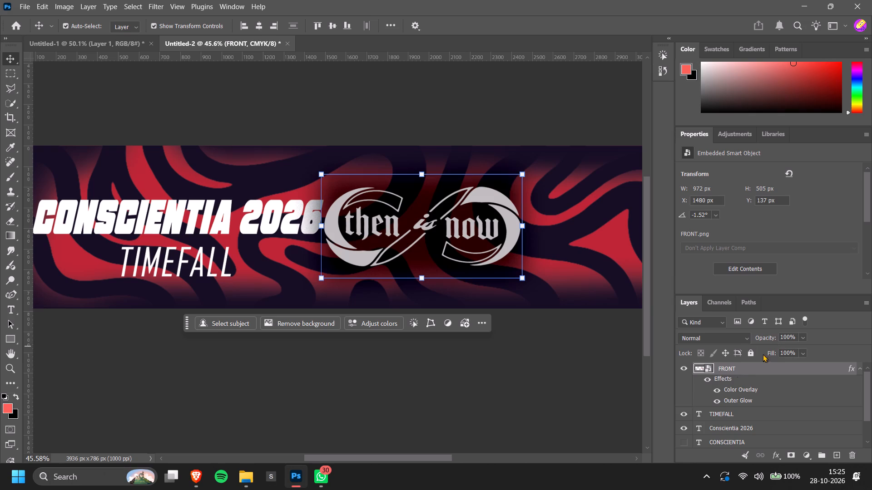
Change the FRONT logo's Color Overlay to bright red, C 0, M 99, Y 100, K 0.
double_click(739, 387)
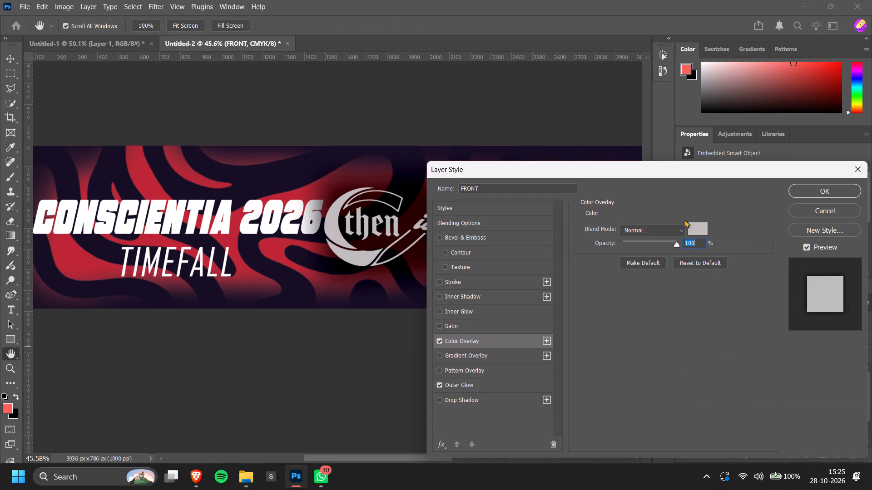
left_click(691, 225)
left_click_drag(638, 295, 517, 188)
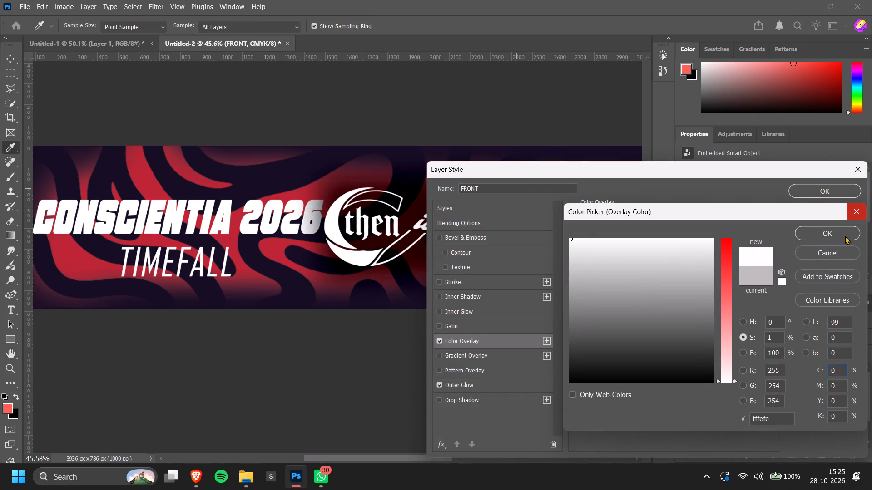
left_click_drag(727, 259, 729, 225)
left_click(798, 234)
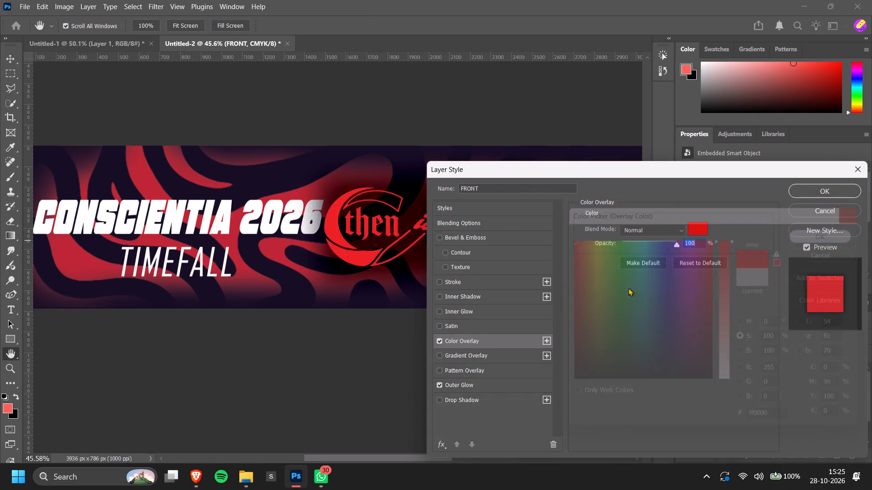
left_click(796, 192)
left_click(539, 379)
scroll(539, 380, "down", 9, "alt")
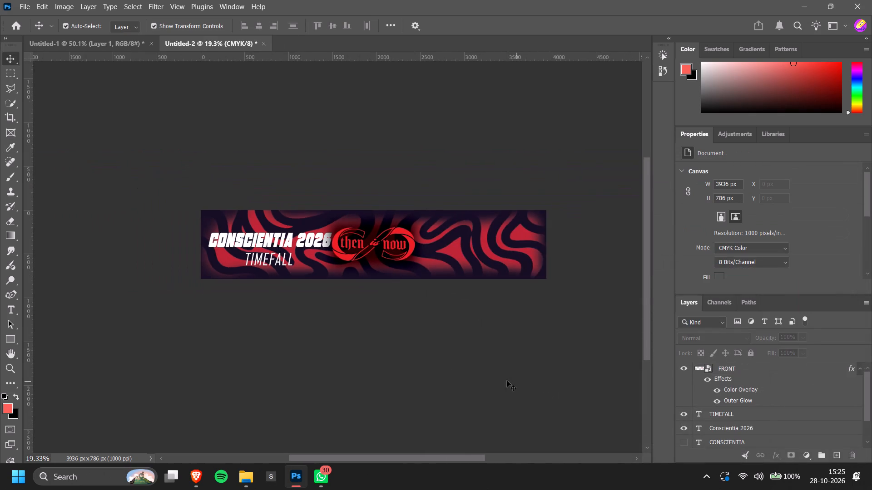
Hide the Outer Glow effect on the FRONT logo layer.
scroll(255, 302, "up", 8, "alt")
left_click(386, 257)
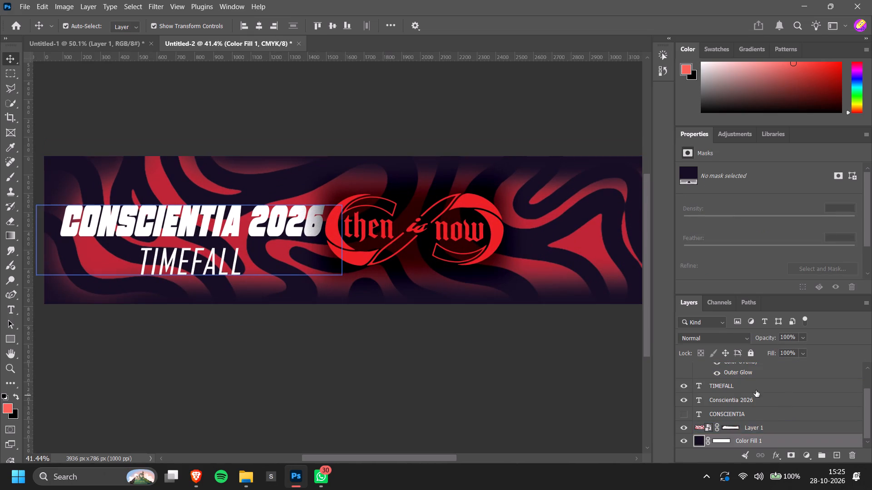
scroll(748, 439, "up", 6)
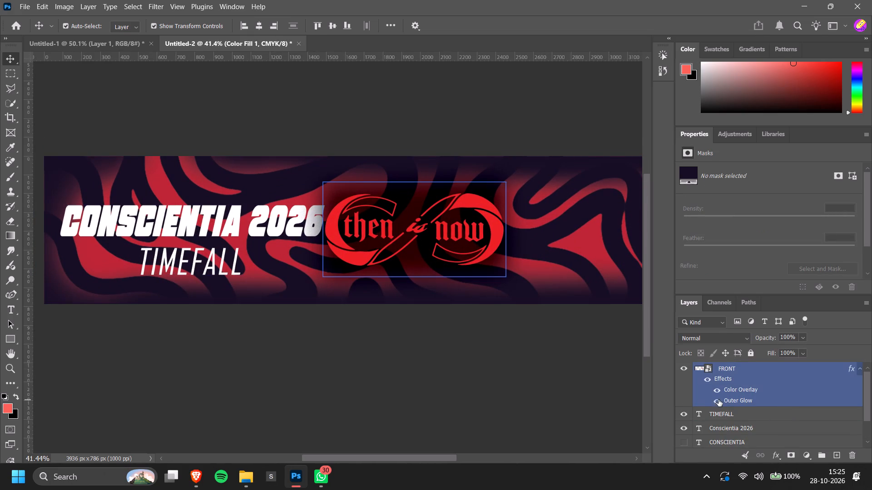
left_click(718, 400)
left_click(487, 398)
left_click(495, 228)
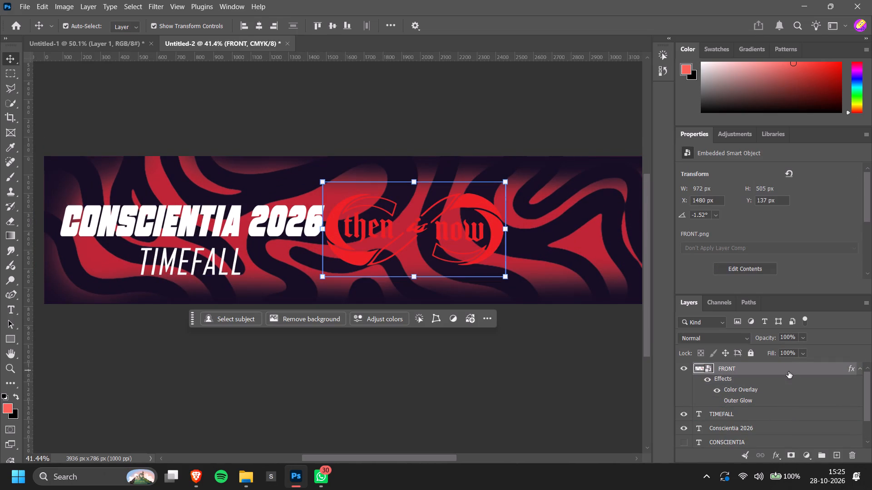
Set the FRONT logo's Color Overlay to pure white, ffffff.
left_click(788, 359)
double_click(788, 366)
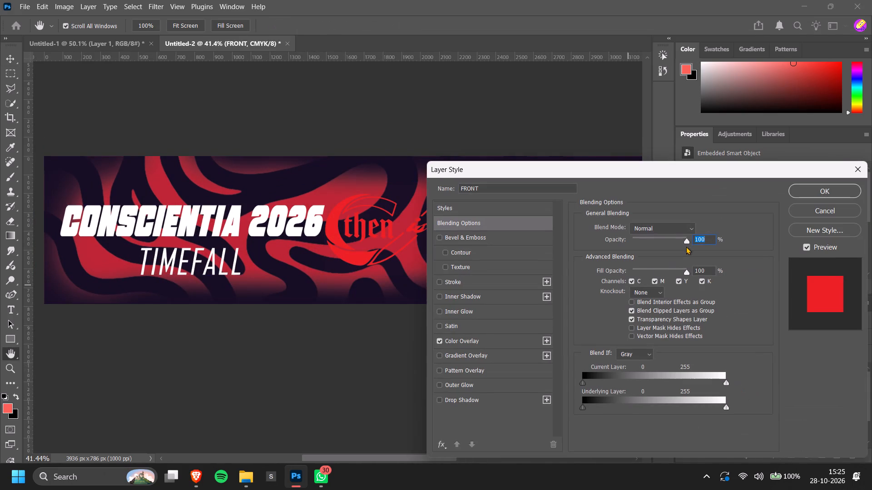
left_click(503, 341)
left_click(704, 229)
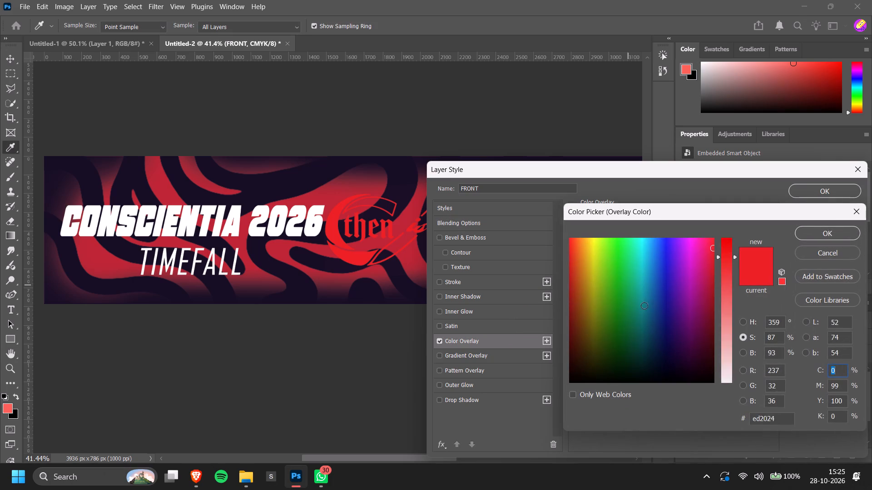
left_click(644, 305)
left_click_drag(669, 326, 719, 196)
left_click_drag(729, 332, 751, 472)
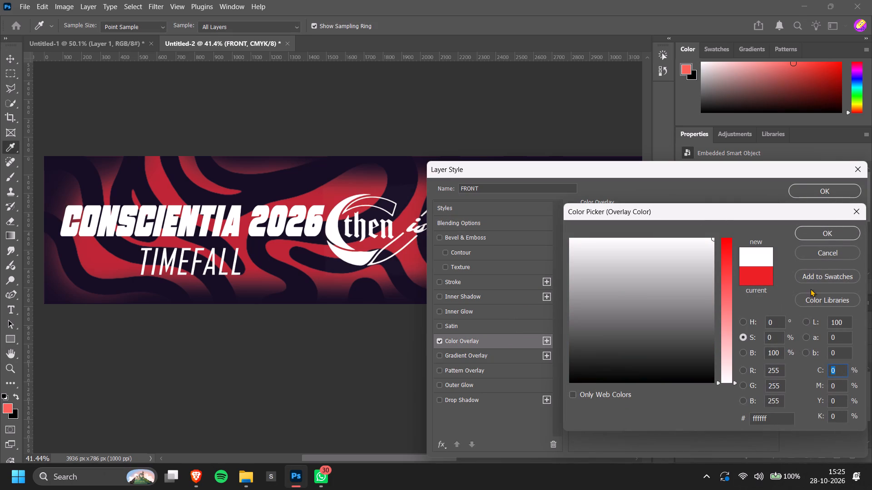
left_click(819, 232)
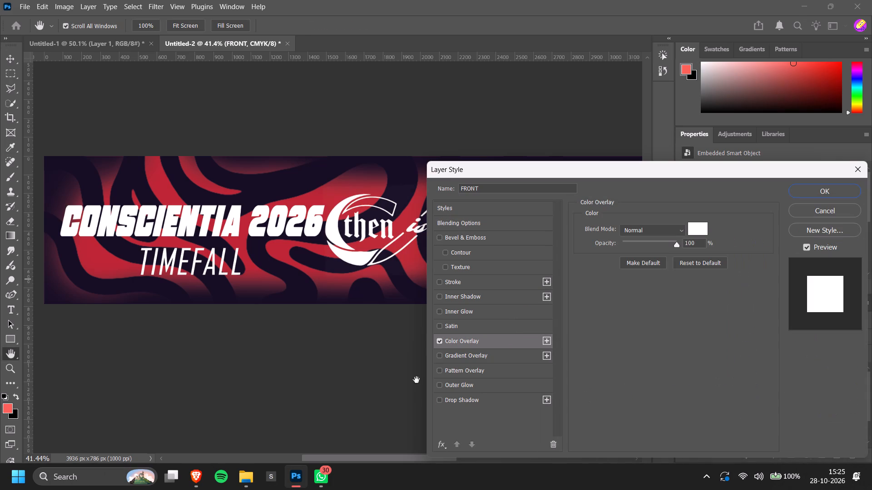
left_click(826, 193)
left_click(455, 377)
Set the FRONT logo's Color Overlay to a softened golden yellow, f9d24c.
scroll(455, 377, "up", 8, "ctrl")
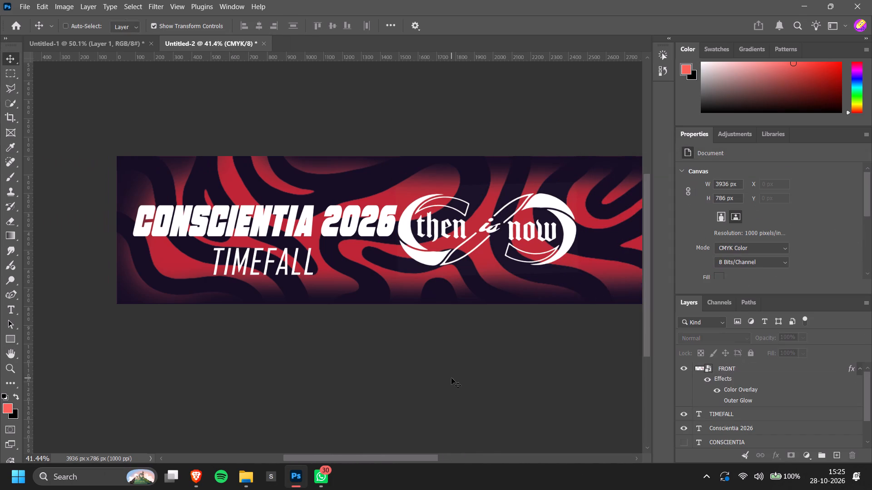
left_click(436, 259)
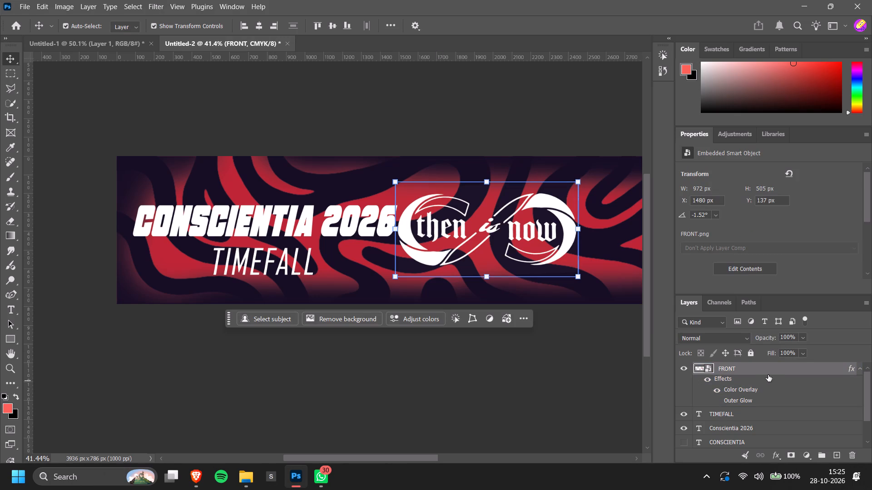
double_click(769, 374)
left_click(482, 345)
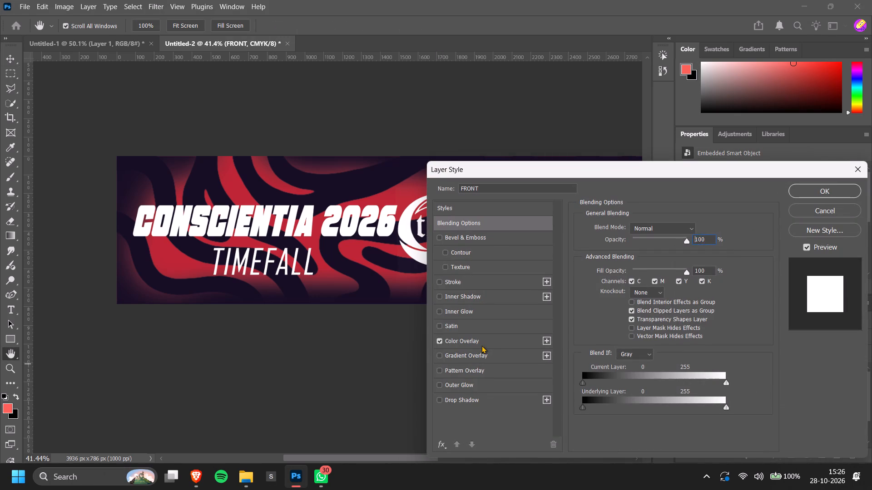
left_click(699, 221)
left_click(699, 227)
left_click_drag(727, 338, 752, 227)
left_click_drag(604, 248, 588, 241)
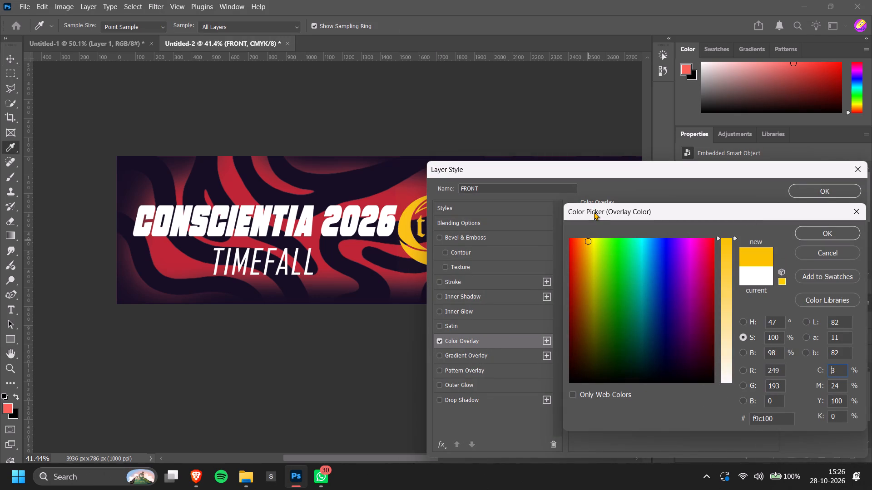
left_click(723, 266)
left_click(732, 271)
left_click_drag(733, 277, 733, 282)
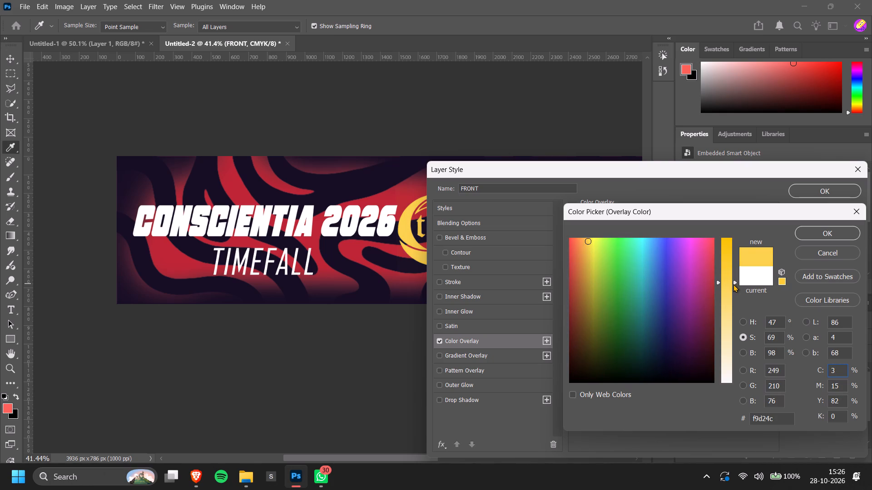
left_click(807, 229)
left_click(819, 190)
scroll(533, 363, "up", 3, "ctrl")
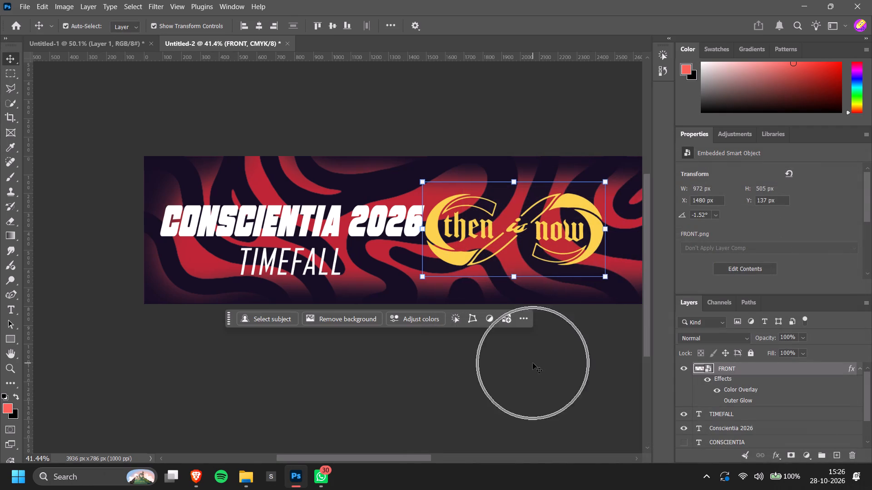
left_click(529, 367)
Scale the Conscientia 2026 text down to about 88% and position it above TIMEFALL, leaving a gap before the logo.
scroll(528, 368, "down", 9, "alt")
scroll(367, 306, "up", 7, "alt")
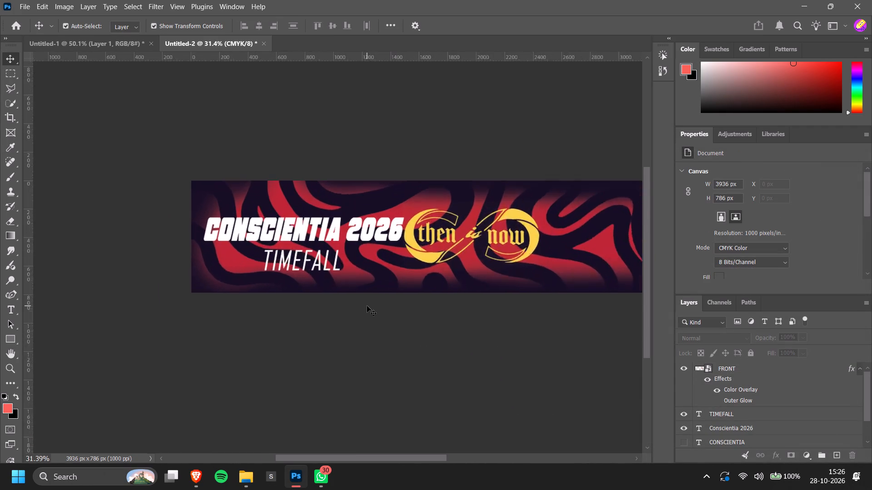
scroll(367, 306, "up", 5, "alt")
left_click(383, 184)
left_click_drag(469, 271, 467, 270)
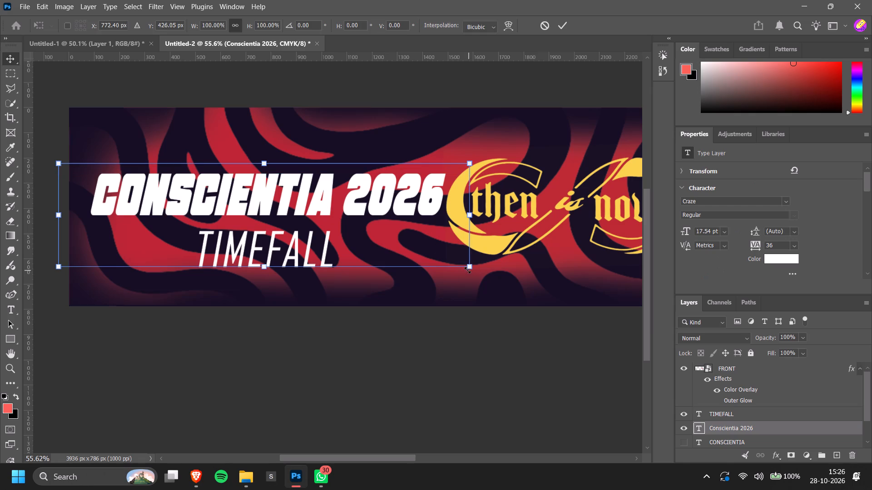
left_click_drag(467, 270, 433, 258)
left_click_drag(401, 229, 410, 235)
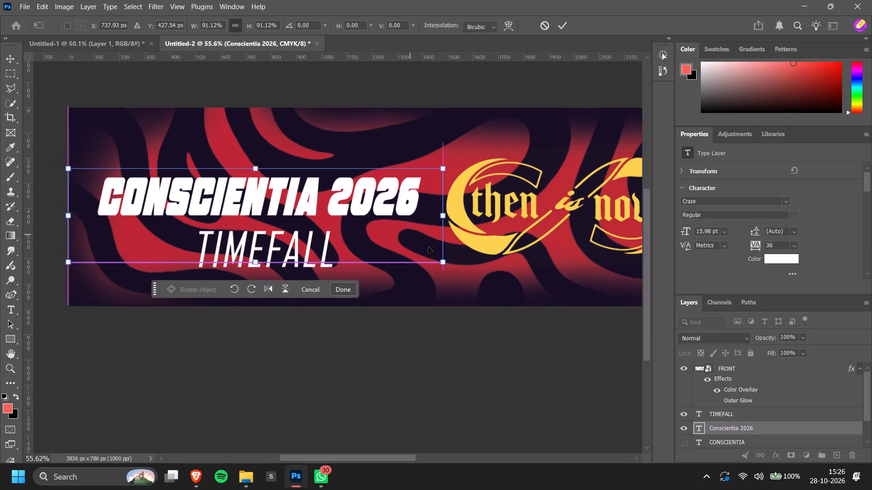
left_click_drag(446, 264, 434, 256)
left_click_drag(416, 241, 430, 239)
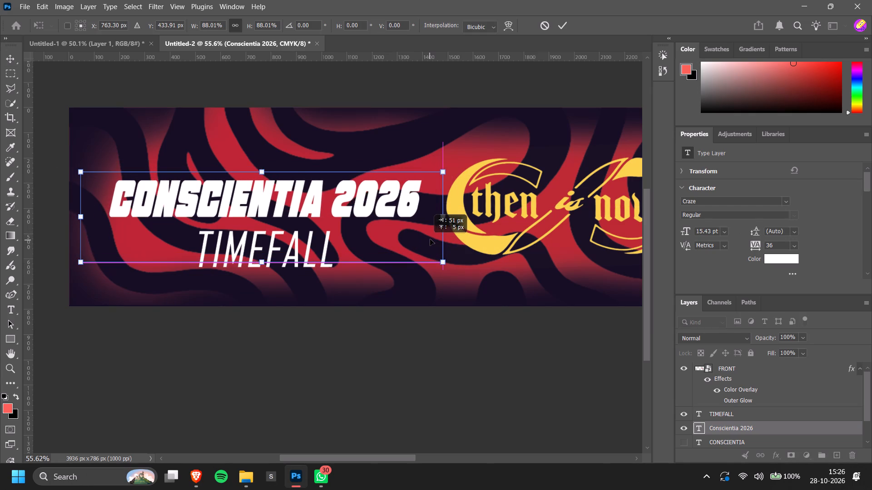
left_click_drag(430, 239, 433, 240)
left_click(449, 412)
left_click(543, 426)
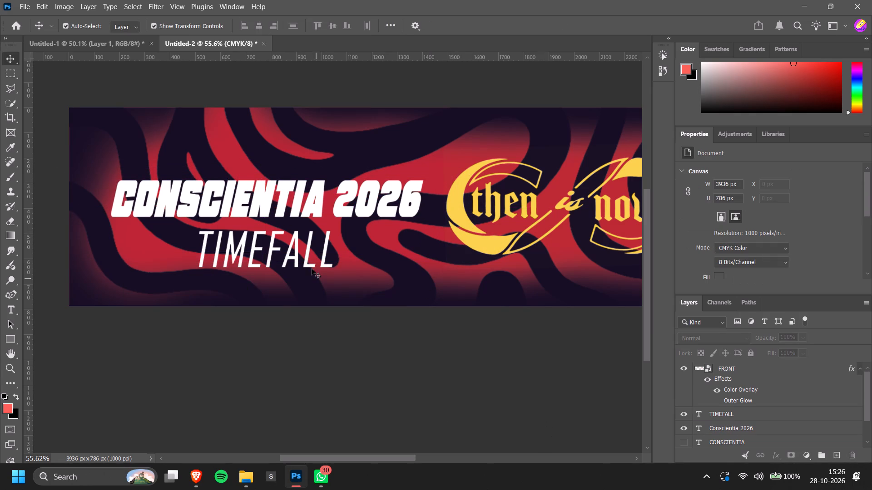
Move the TIMEFALL text slightly up, closer to Conscientia 2026.
left_click_drag(311, 261, 311, 256)
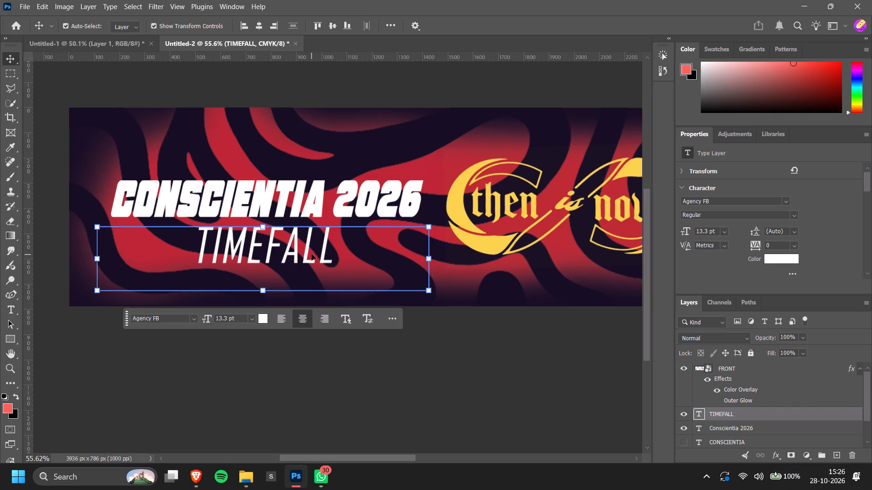
left_click(312, 254)
left_click(411, 377)
Add a paragraph text box reading "CORE" in the empty ribbon area to the right of the logo.
scroll(411, 377, "down", 4, "alt")
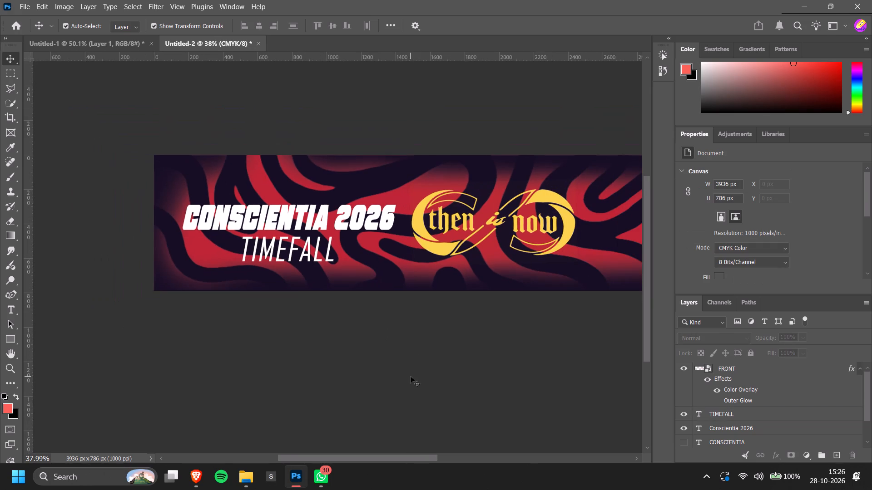
scroll(411, 377, "down", 14, "ctrl")
scroll(411, 377, "down", 14, "alt")
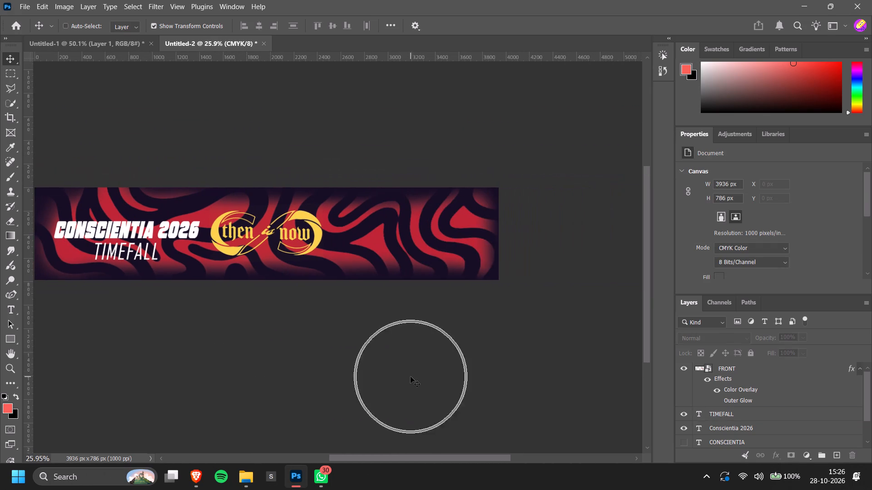
scroll(421, 356, "down", 3, "ctrl")
scroll(456, 295, "up", 4, "alt")
scroll(461, 296, "down", 3, "ctrl")
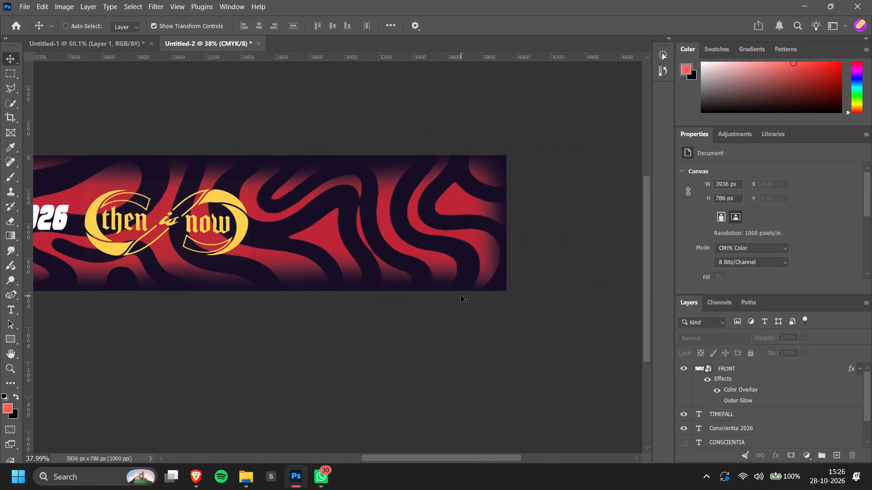
key("t")
left_click_drag(280, 191, 463, 256)
type("CORE")
left_click(425, 401)
Enlarge the CORE text to 35 pt so it fills its text box.
scroll(425, 400, "up", 7, "ctrl")
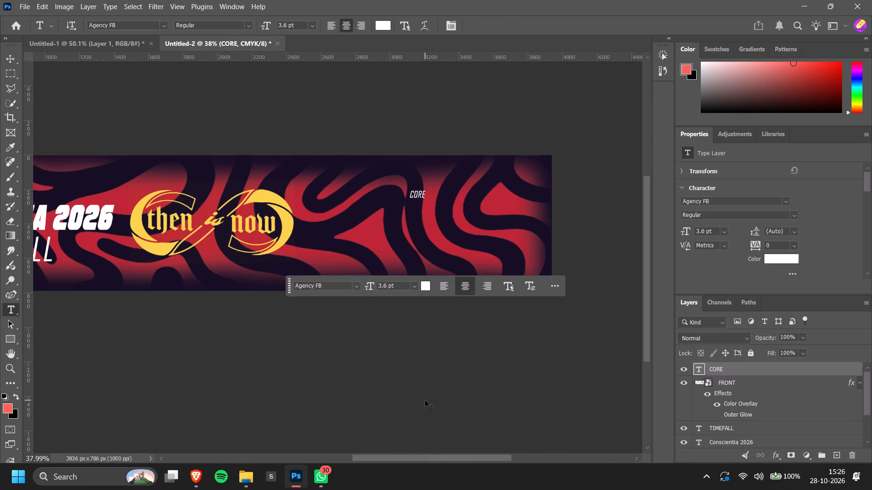
scroll(425, 400, "up", 3, "ctrl")
scroll(425, 400, "down", 4, "alt")
scroll(435, 389, "down", 3, "ctrl")
scroll(435, 197, "up", 3, "alt")
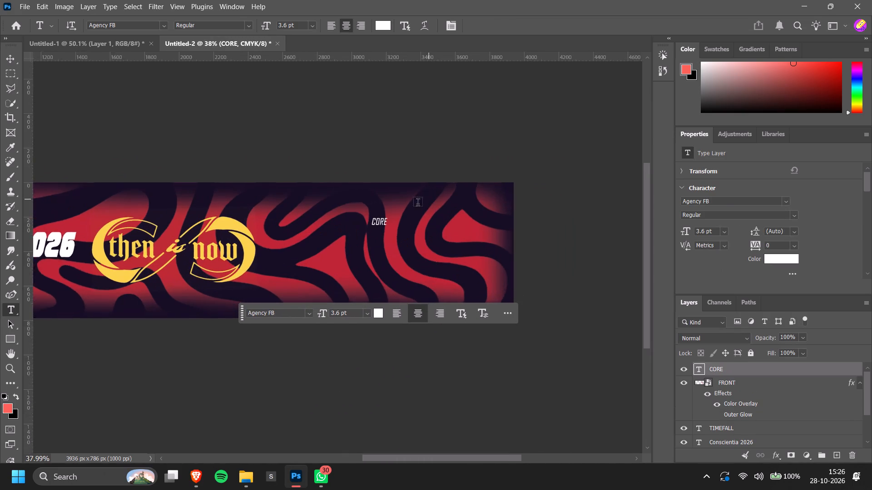
scroll(418, 204, "up", 3, "alt")
key("v")
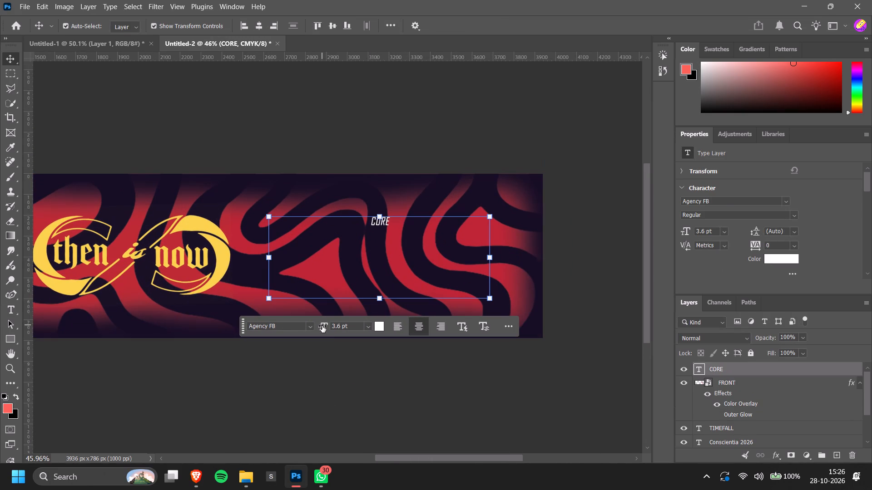
left_click_drag(322, 326, 343, 331)
left_click(322, 327)
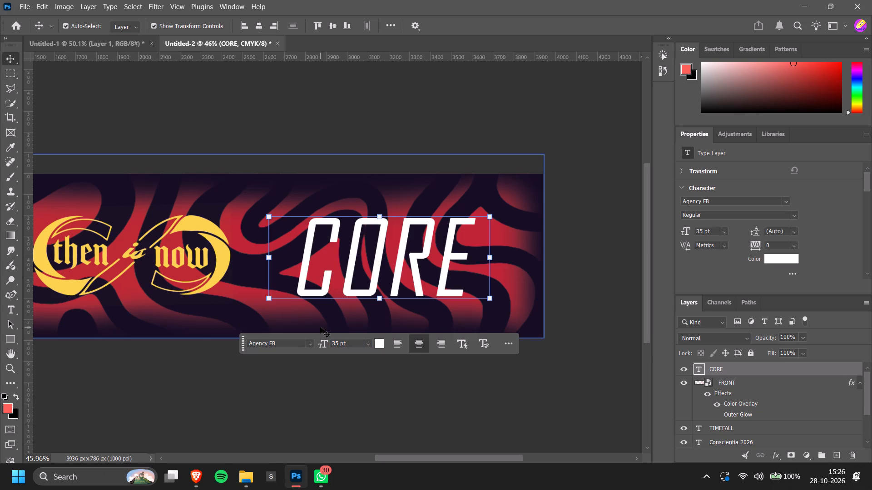
left_click(525, 386)
Preview the Craze Regular font on the CORE text, then keep Agency FB.
scroll(526, 387, "up", 3, "ctrl")
scroll(526, 387, "down", 8, "alt")
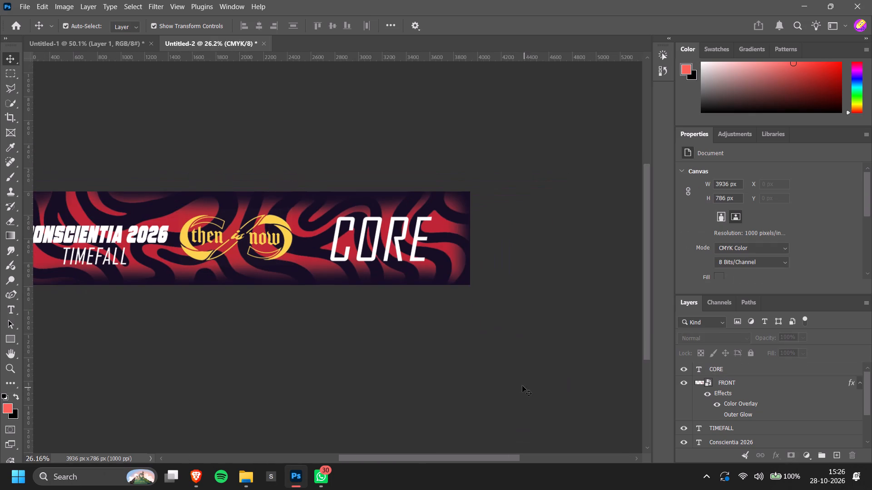
scroll(501, 369, "up", 9, "ctrl")
scroll(501, 369, "down", 3, "alt")
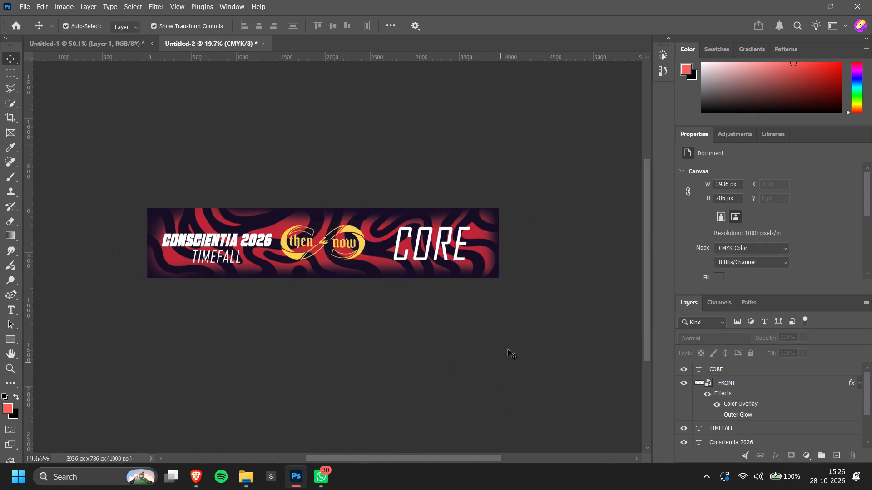
scroll(530, 308, "down", 2, "ctrl")
scroll(472, 272, "up", 5, "alt")
left_click(457, 222)
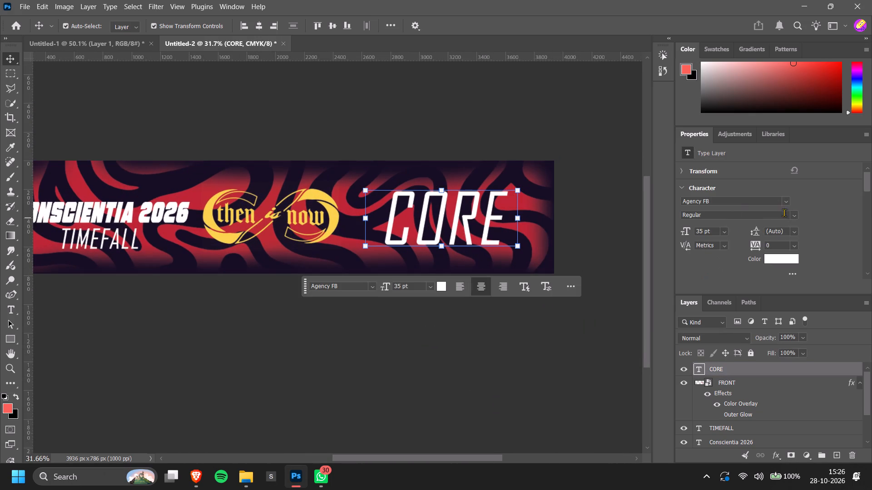
left_click(789, 202)
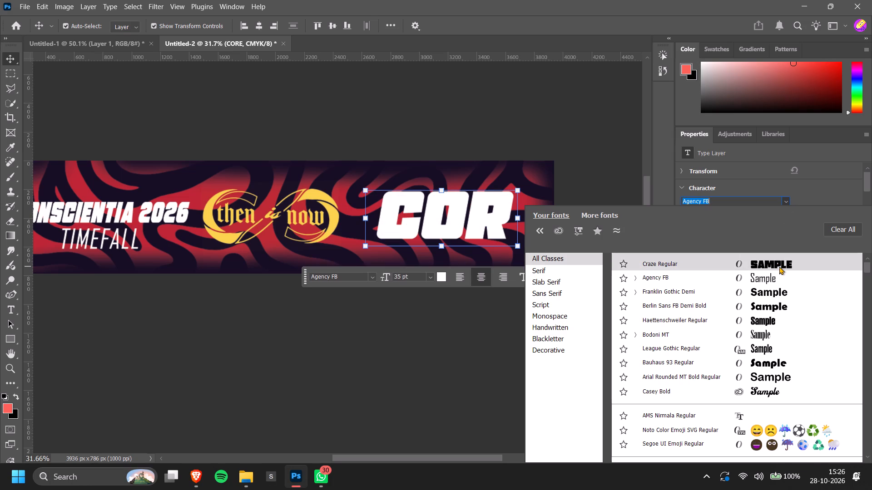
left_click(775, 278)
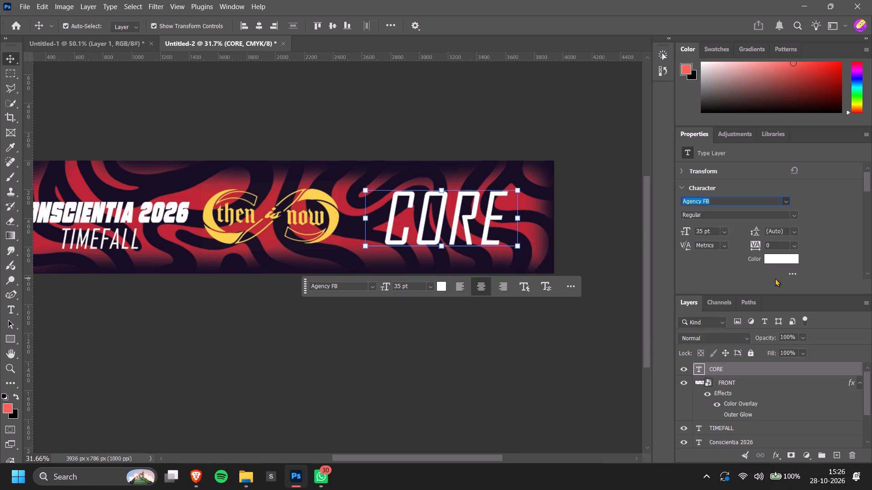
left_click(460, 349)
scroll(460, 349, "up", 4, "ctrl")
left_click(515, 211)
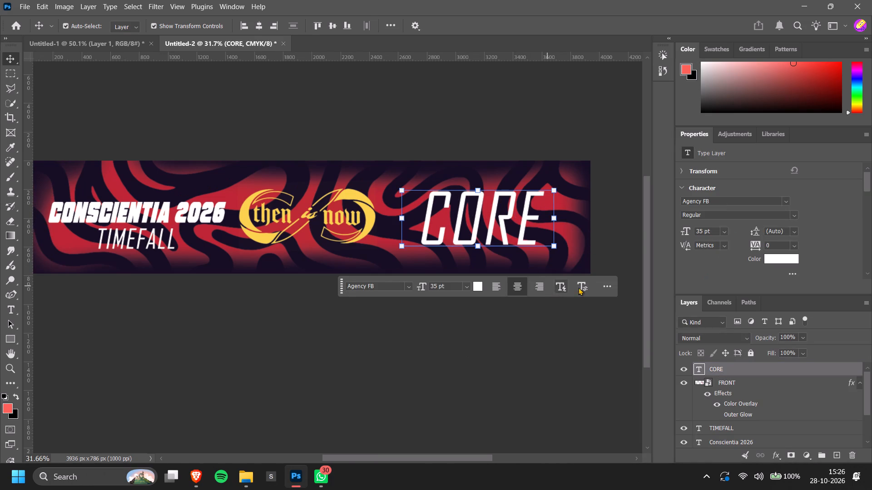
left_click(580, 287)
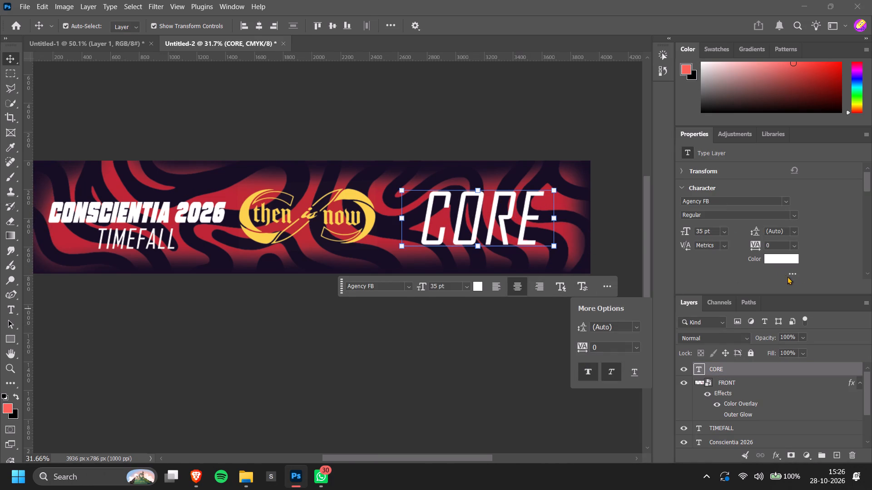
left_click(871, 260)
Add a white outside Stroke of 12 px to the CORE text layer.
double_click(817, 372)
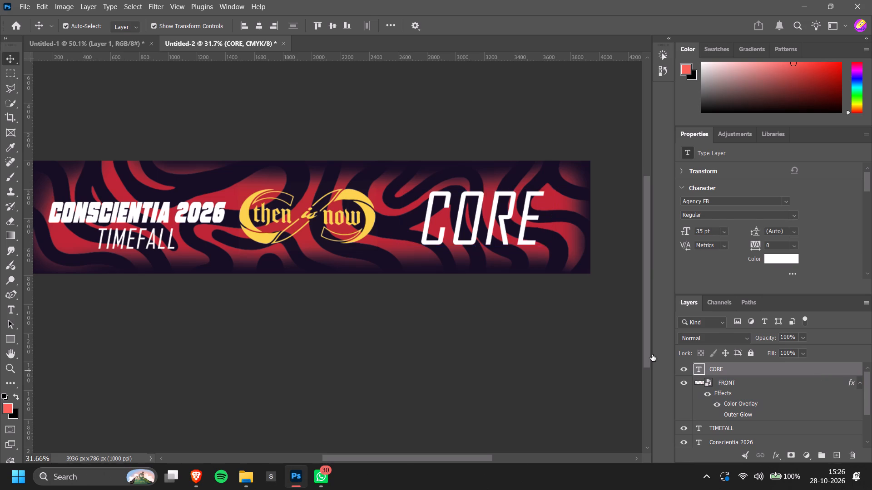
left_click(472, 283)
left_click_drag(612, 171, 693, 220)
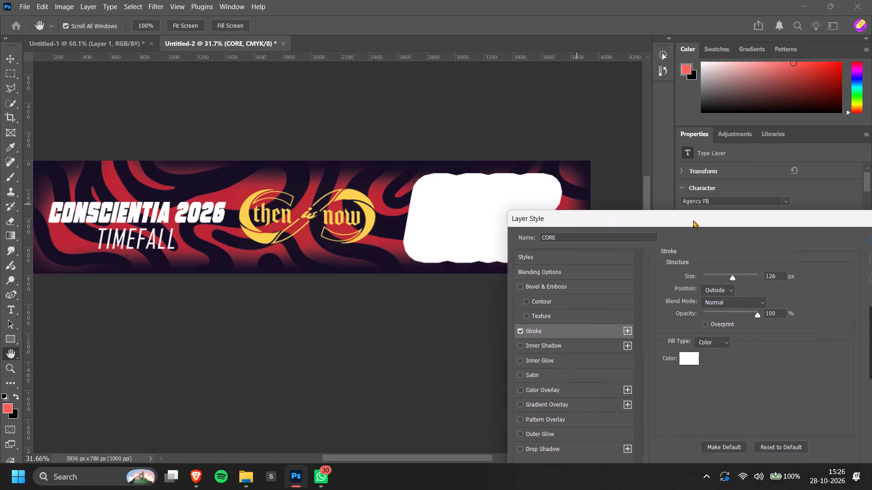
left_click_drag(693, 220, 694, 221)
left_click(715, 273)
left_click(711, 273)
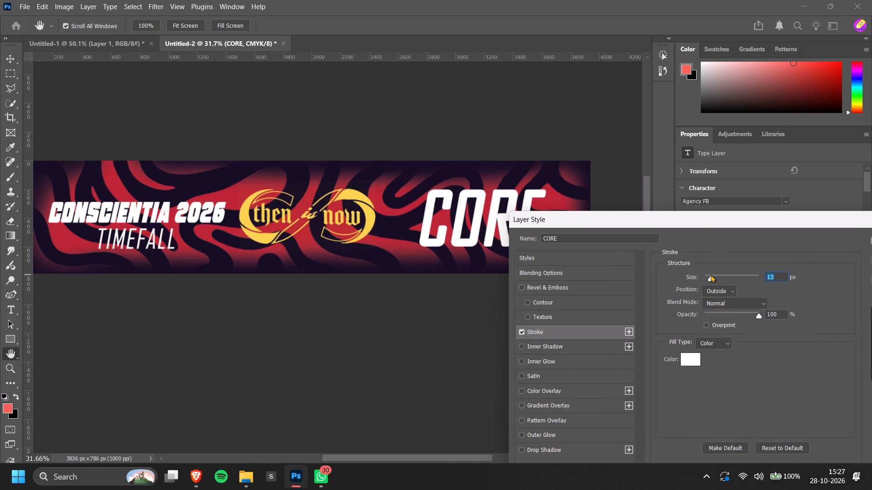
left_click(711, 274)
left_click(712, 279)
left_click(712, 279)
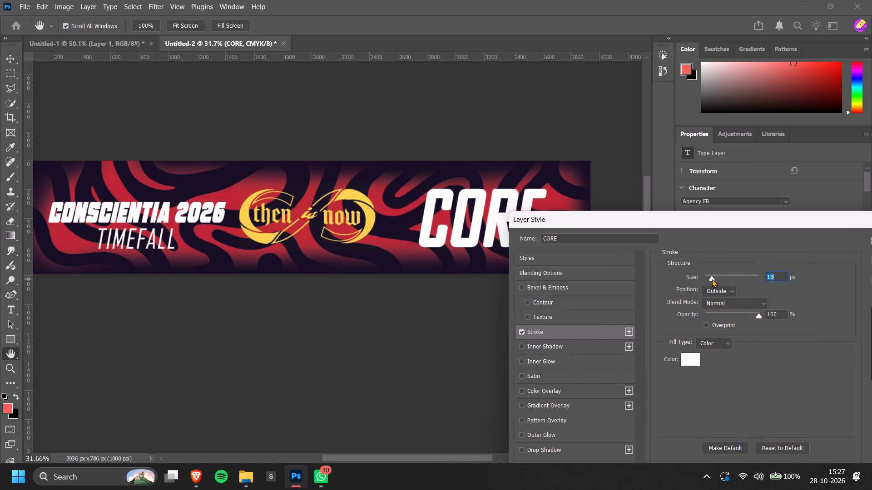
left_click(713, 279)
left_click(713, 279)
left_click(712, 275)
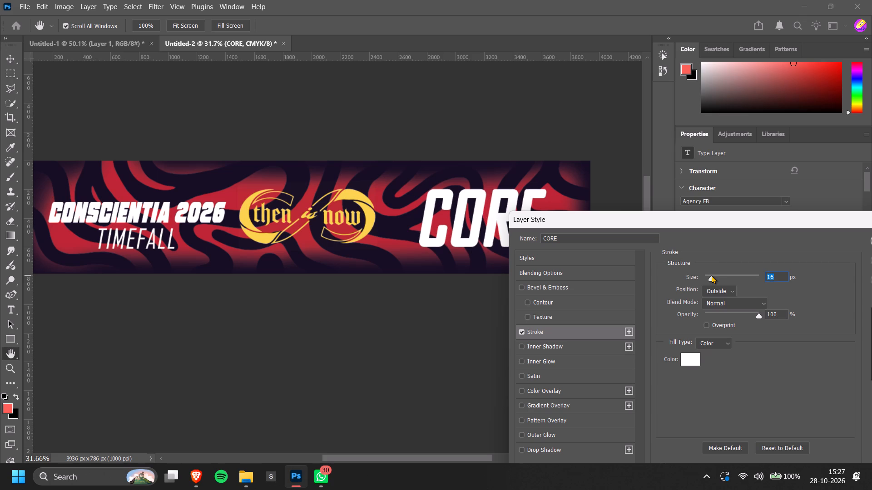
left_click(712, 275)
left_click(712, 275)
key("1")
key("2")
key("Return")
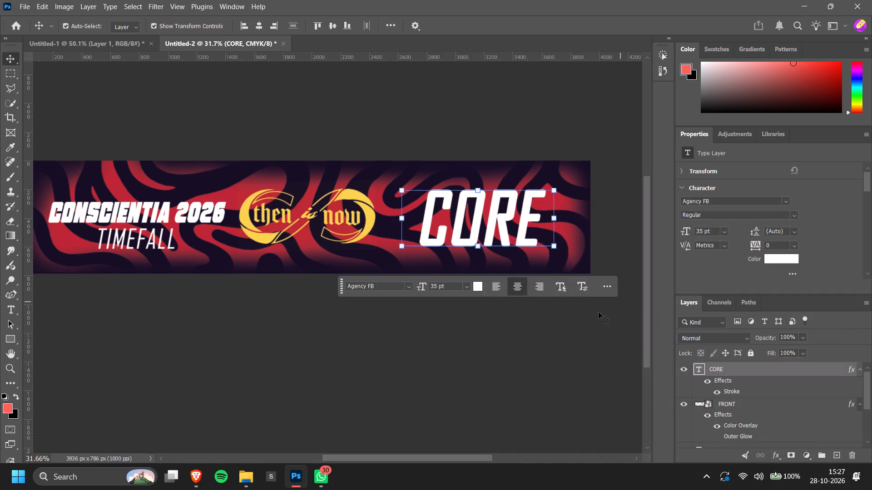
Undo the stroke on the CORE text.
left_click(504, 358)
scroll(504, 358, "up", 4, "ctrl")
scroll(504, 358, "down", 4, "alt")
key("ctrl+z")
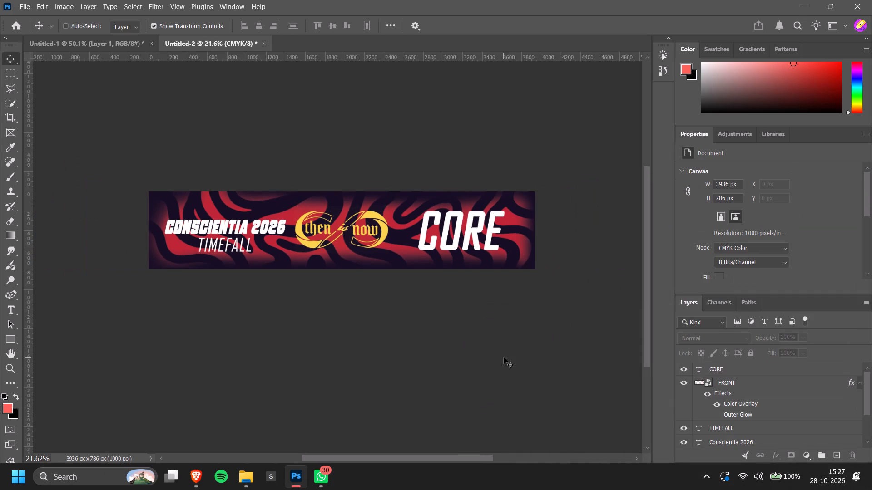
Scale the TIMEFALL text down about its centre to about 10.94 pt.
scroll(497, 361, "up", 9, "ctrl")
scroll(332, 269, "up", 5, "alt")
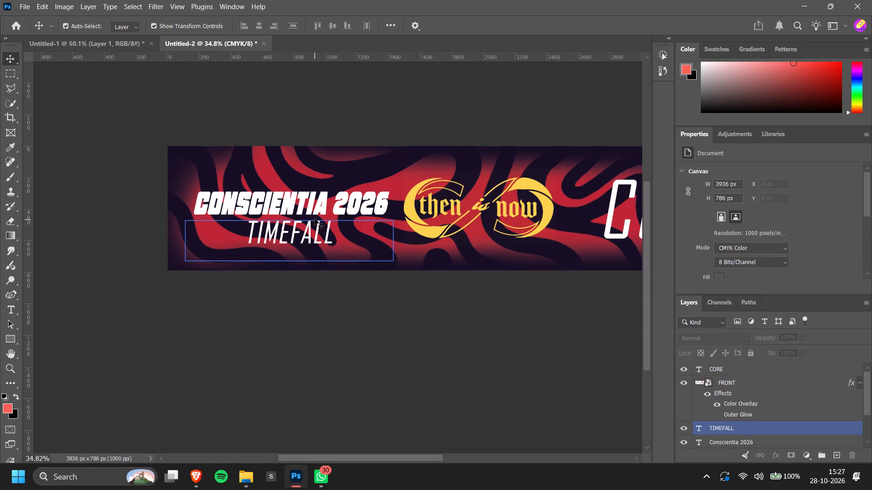
left_click(315, 219)
left_click(308, 230)
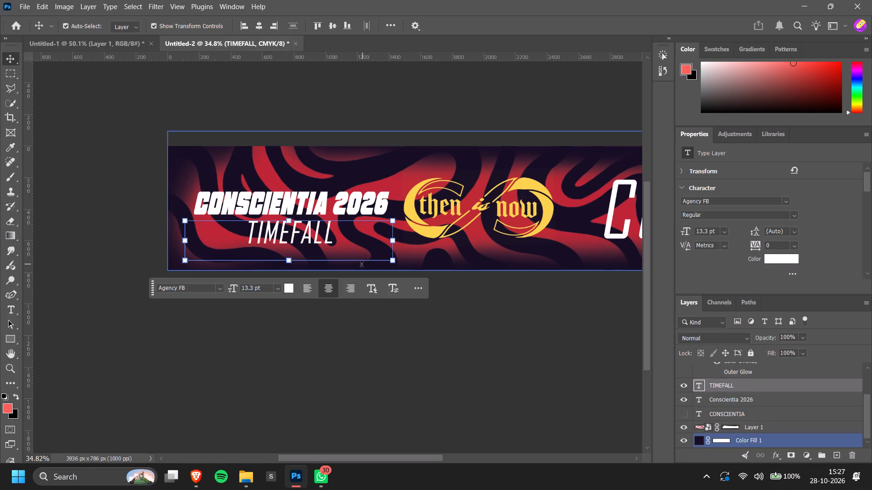
left_click_drag(353, 264, 353, 256)
left_click(510, 394)
left_click(523, 401)
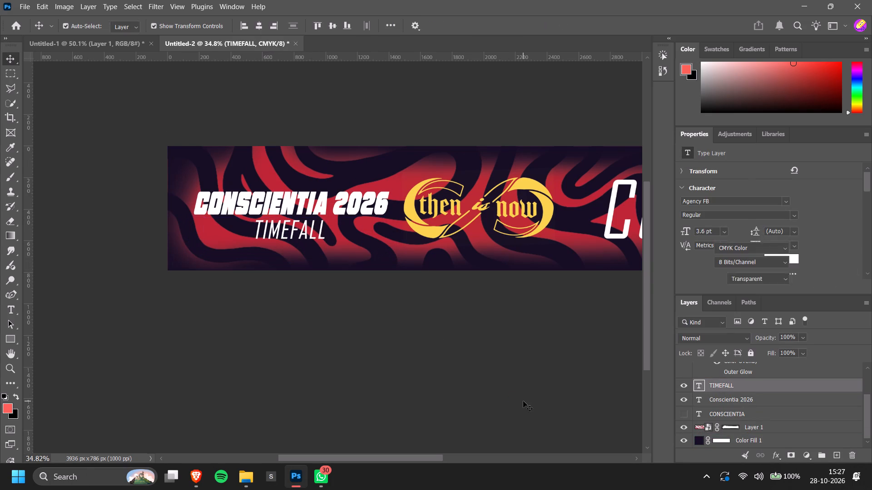
Link the TIMEFALL and Conscientia 2026 text layers together.
scroll(523, 401, "up", 2)
left_click(278, 240)
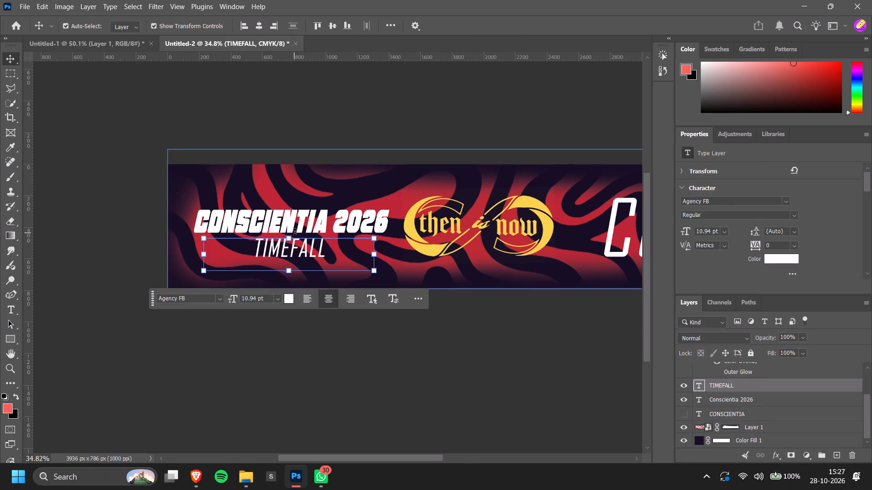
left_click(285, 222, "shift")
right_click(773, 403)
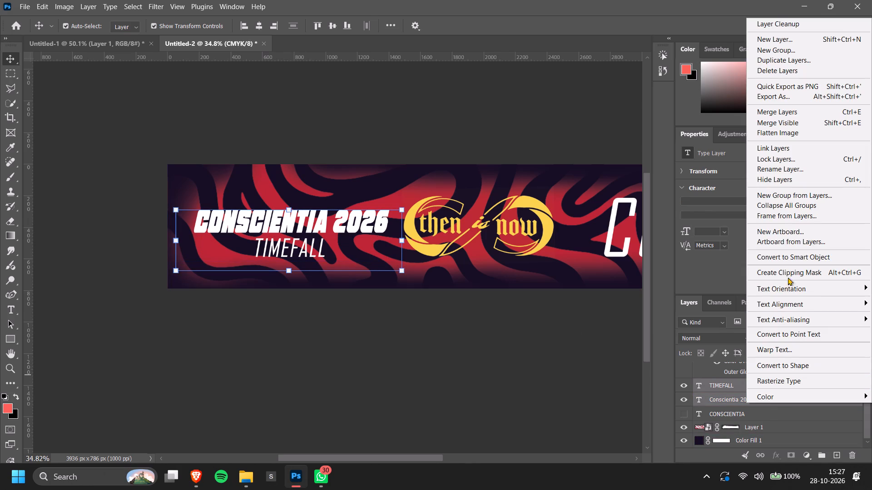
left_click(824, 150)
Move the linked Conscientia 2026 and TIMEFALL texts up by about 35 px.
left_click(289, 230)
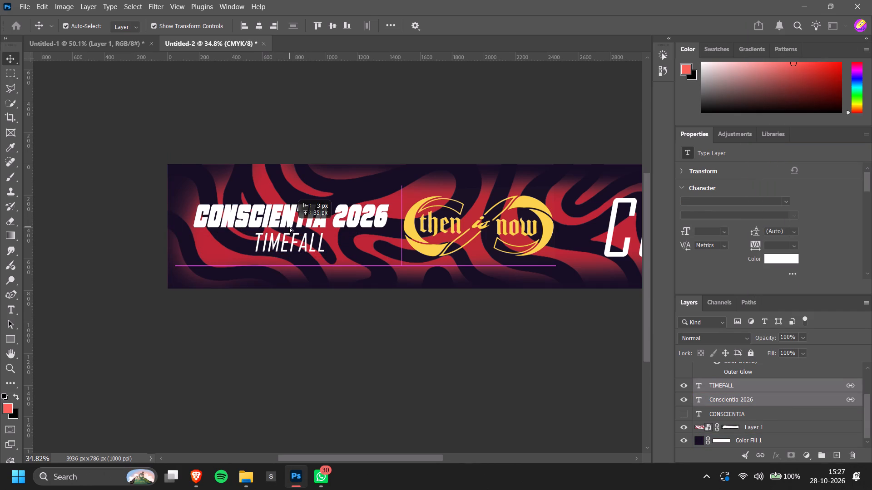
left_click(441, 401)
Move the CORE text up by about 9 px so it is vertically centred on the ribbon.
scroll(441, 401, "down", 10, "ctrl")
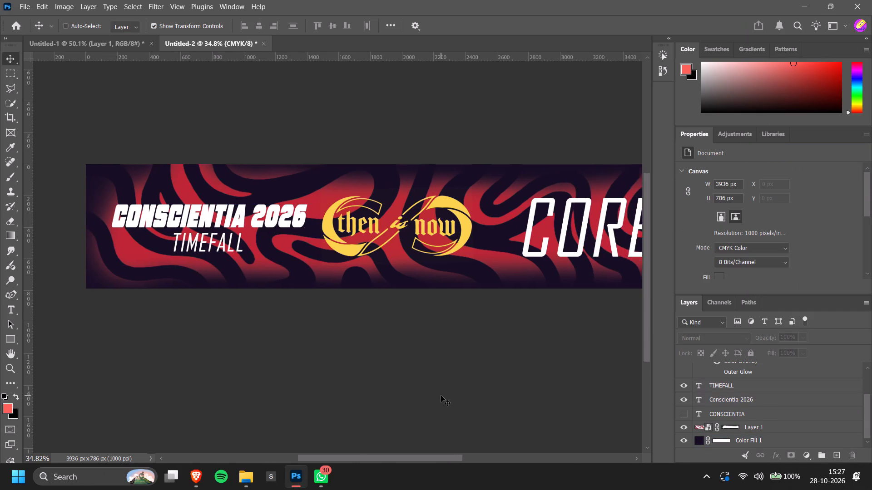
scroll(441, 396, "down", 7, "ctrl")
left_click_drag(558, 238, 560, 235)
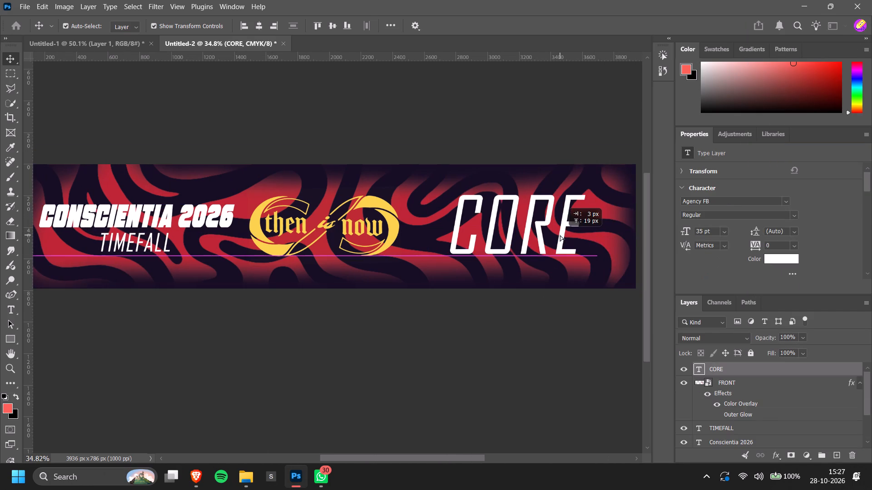
left_click_drag(560, 235, 566, 237)
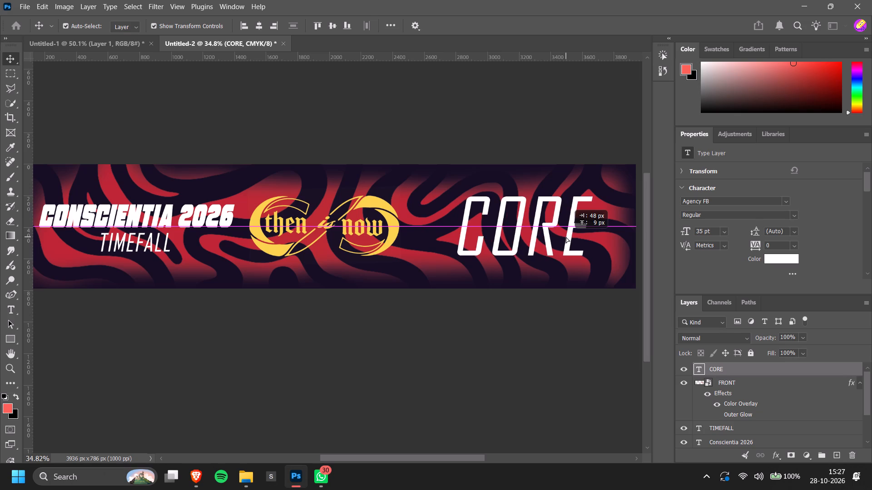
left_click_drag(566, 237, 562, 237)
left_click(490, 392)
Scale the yellow "then is now" logo down proportionally to about 21.65%.
left_click(374, 217)
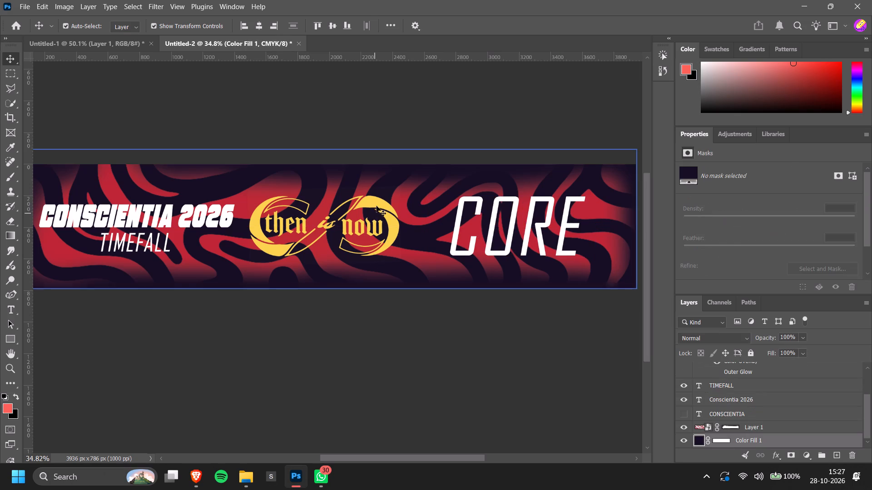
left_click(377, 206)
left_click(383, 186)
left_click(375, 201)
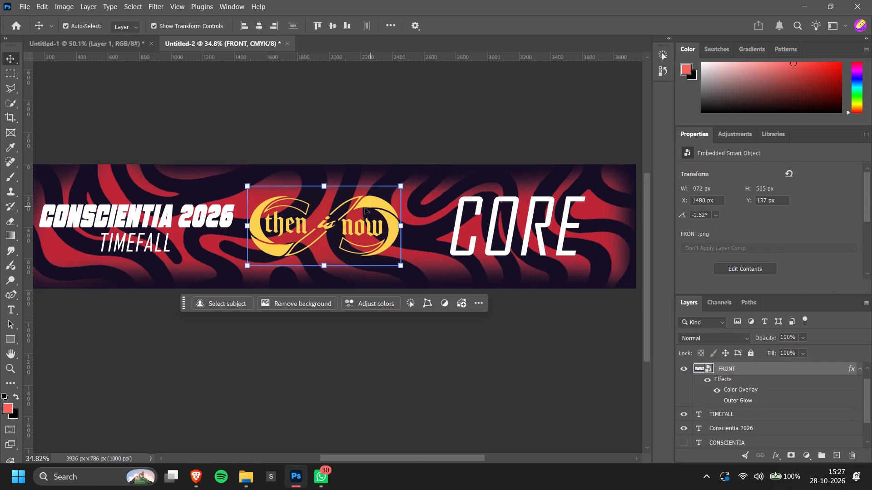
left_click_drag(359, 185, 357, 191)
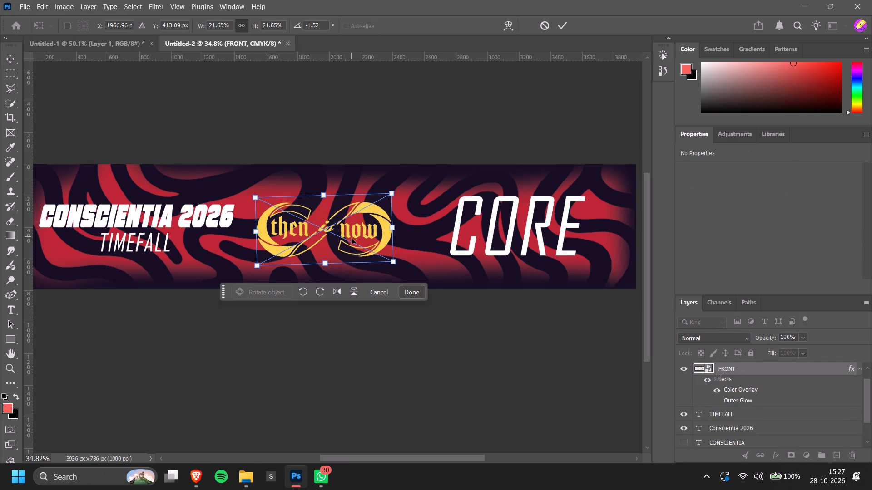
left_click(400, 291)
Align the resized logo to the vertical and horizontal centre of the ribbon.
left_click(338, 27)
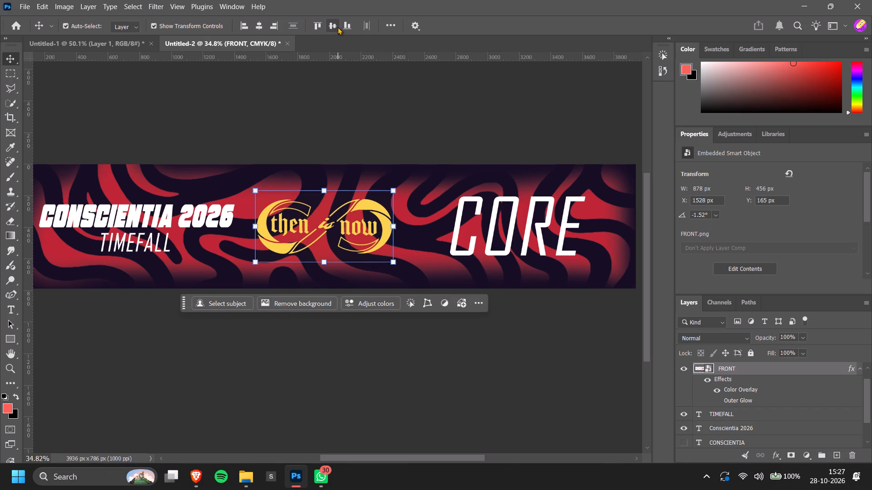
left_click(253, 26)
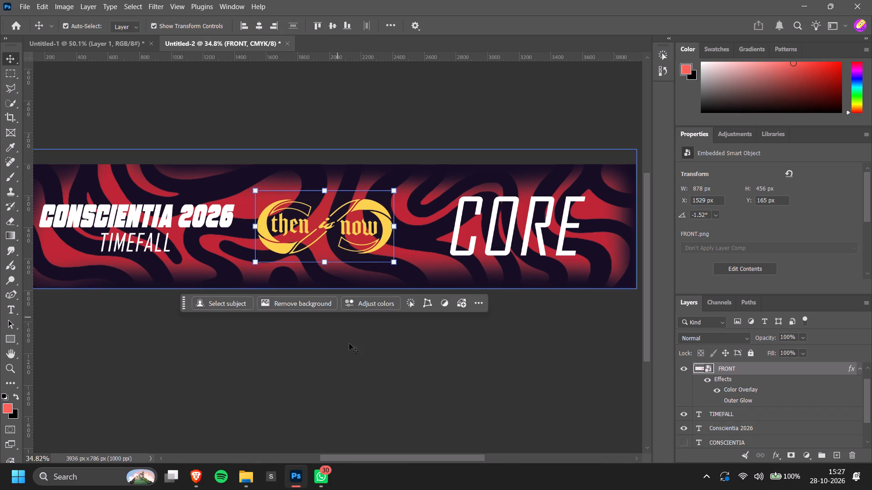
left_click(378, 387)
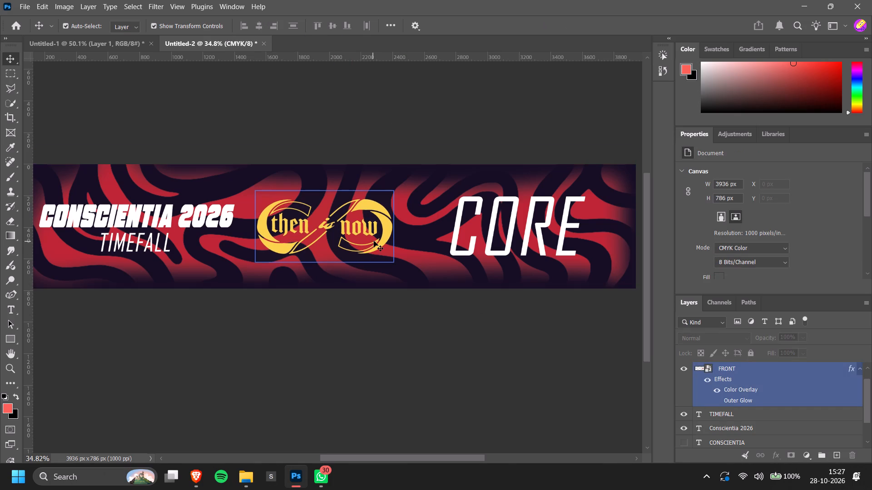
Turn on the hidden Outer Glow effect of the "then is now" logo layer.
left_click(374, 241)
left_click(381, 230)
left_click(384, 229)
scroll(425, 329, "up", 4, "ctrl")
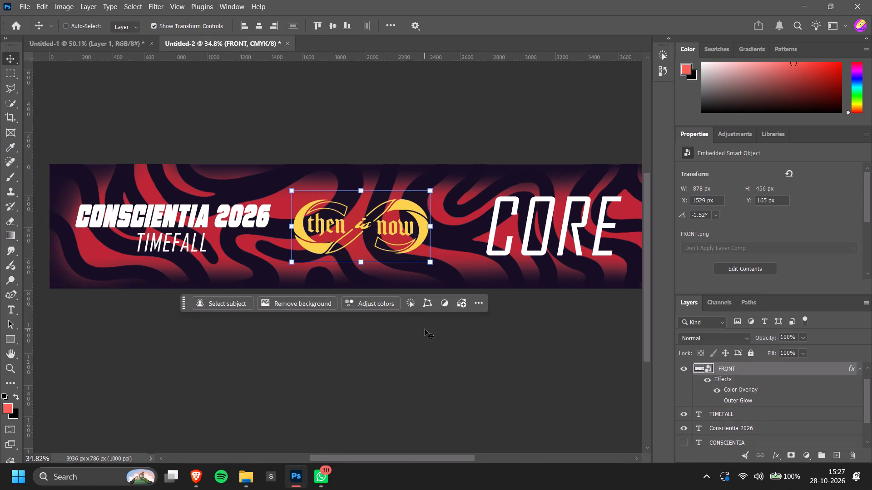
scroll(442, 340, "down", 3, "alt")
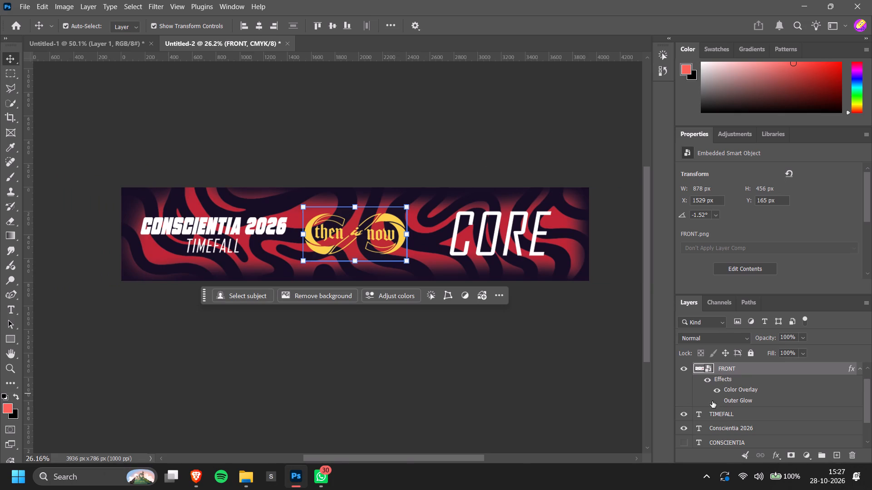
double_click(712, 401)
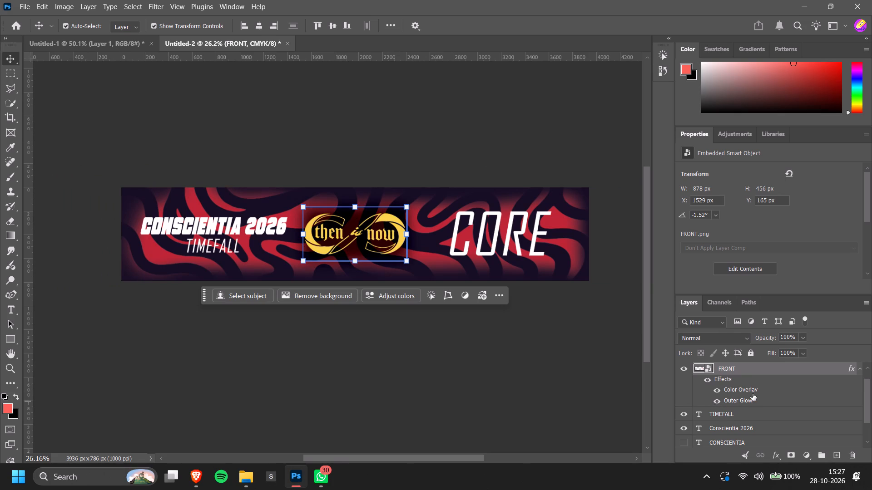
Adjust the logo's Outer Glow to 152 px size, 3% spread and 91% opacity.
double_click(750, 402)
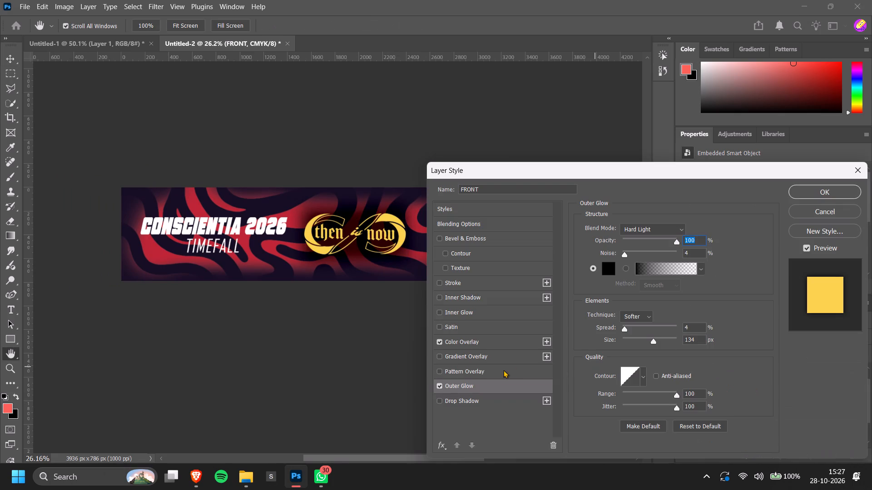
left_click(648, 340)
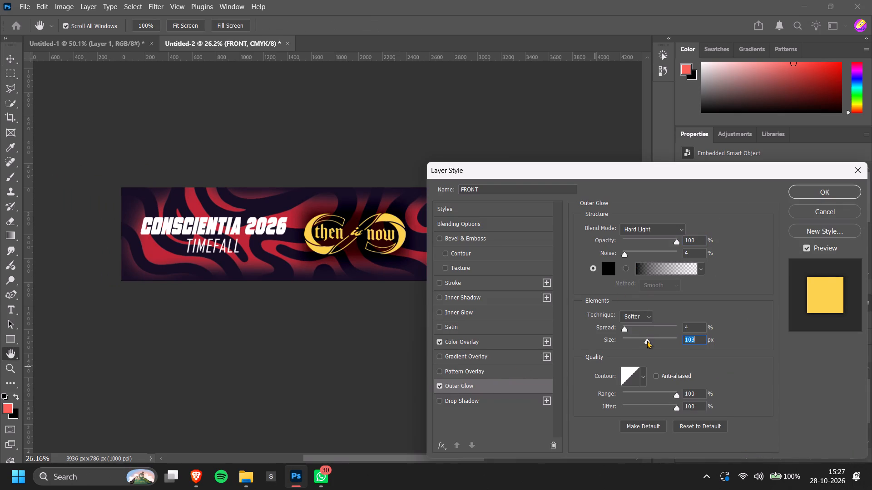
left_click(645, 340)
left_click(651, 338)
left_click(657, 338)
left_click_drag(626, 327, 622, 327)
left_click(626, 326)
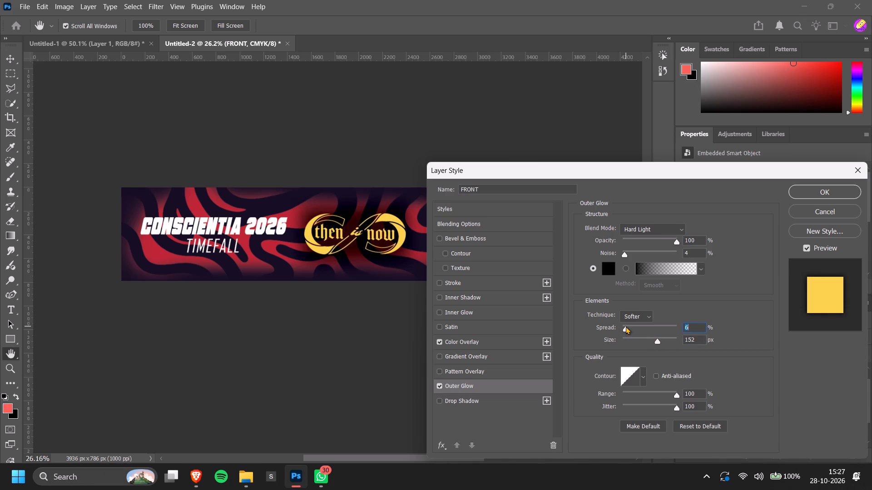
double_click(626, 326)
left_click(674, 241)
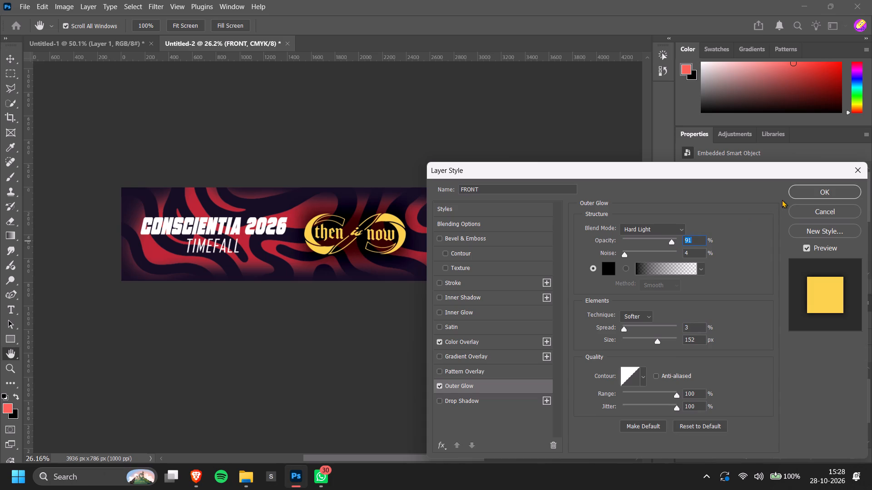
Apply the Outer Glow settings to the "then is now" logo layer and deselect it.
left_click(805, 190)
left_click(491, 394)
scroll(259, 264, "up", 4, "ctrl")
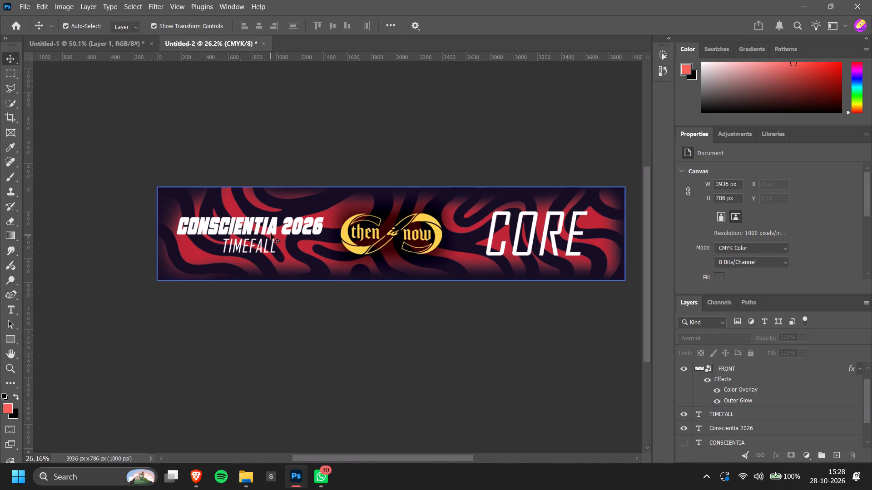
Bring the "Conscientia 2026" text layer to the top of the layer stack, above CORE and the logo, and deselect it.
left_click(272, 228)
key("ctrl+bracketright")
key("ctrl+bracketright")
key("ctrl+bracketright")
key("ctrl+bracketright")
key("ctrl+bracketright")
key("ctrl+bracketright")
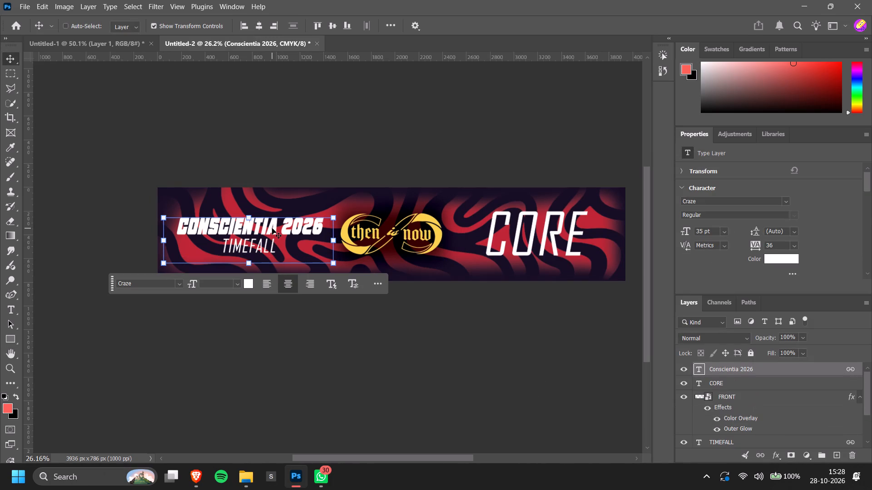
key("ctrl+bracketright")
key("ctrl+bracketright")
left_click(456, 345)
scroll(456, 345, "down", 3, "ctrl")
scroll(456, 345, "down", 3, "alt")
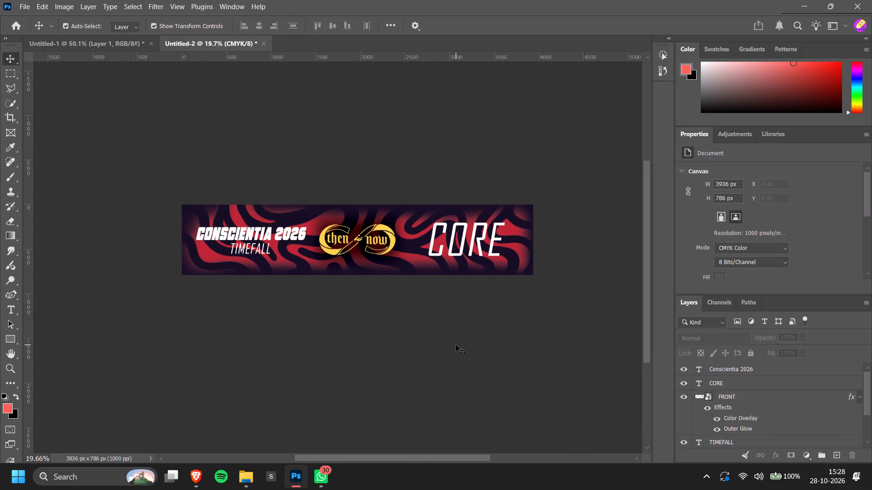
scroll(419, 334, "up", 2, "alt")
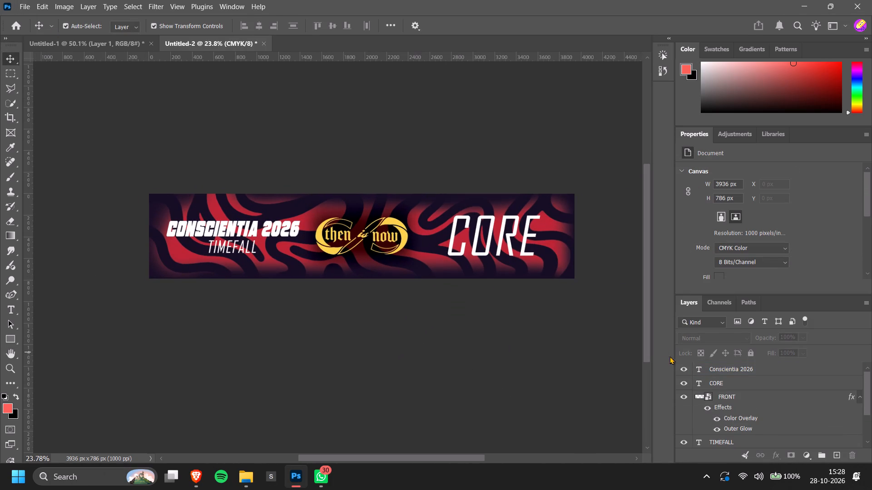
Hide the dark "Color Fill 1" background layer so the ribbon artwork has a transparent background.
scroll(677, 370, "down", 7)
left_click(685, 440)
left_click(259, 308)
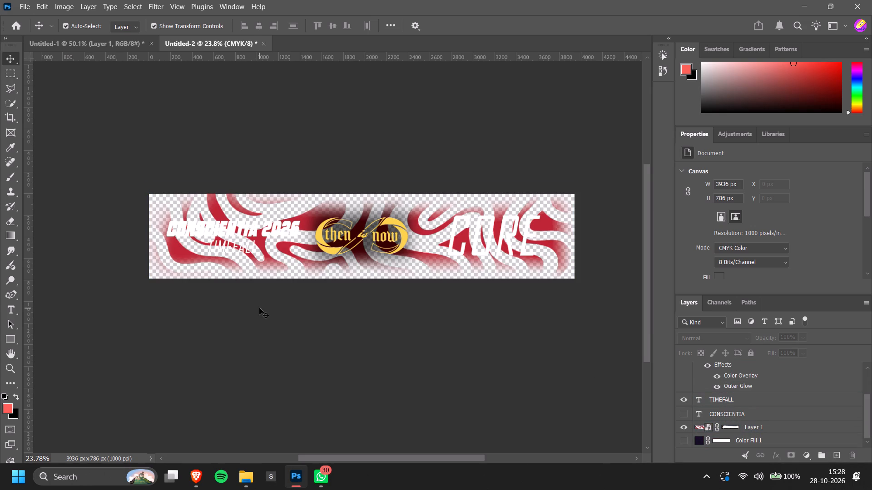
left_click(21, 0)
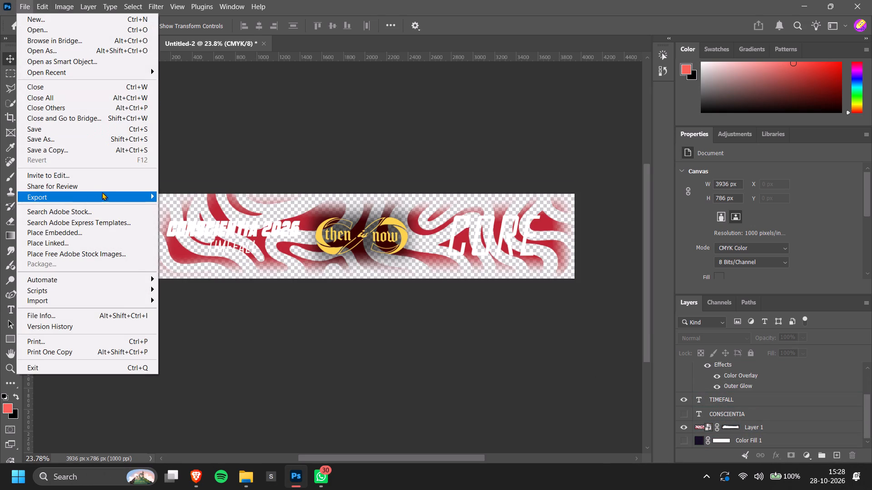